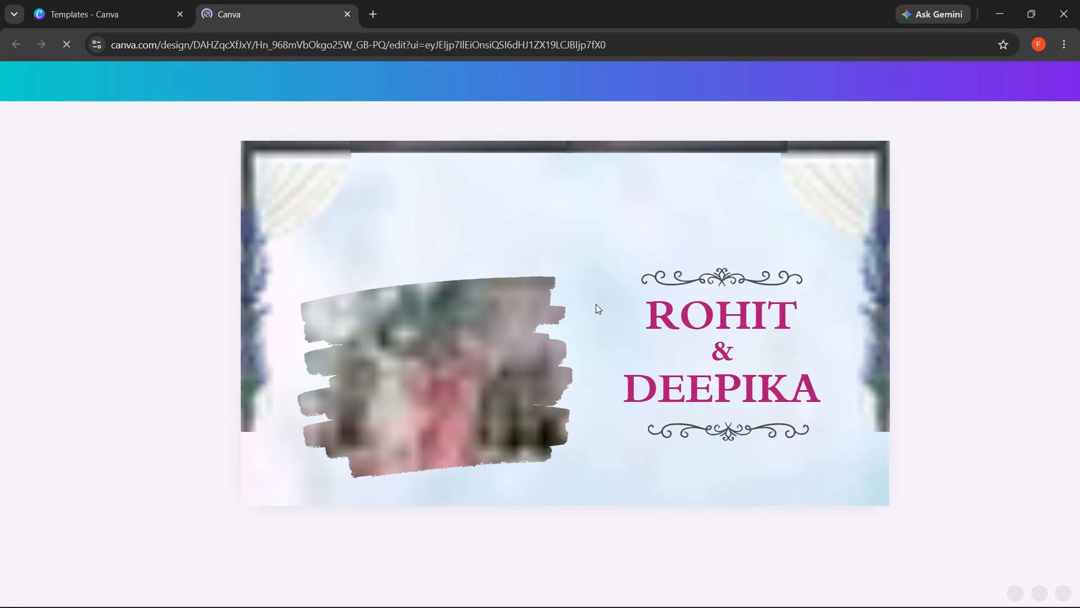
Delete the "ROHIT" name text from the opening scene with the couple's photo.
{"action": "left_click", "coordinate": [701, 311]}
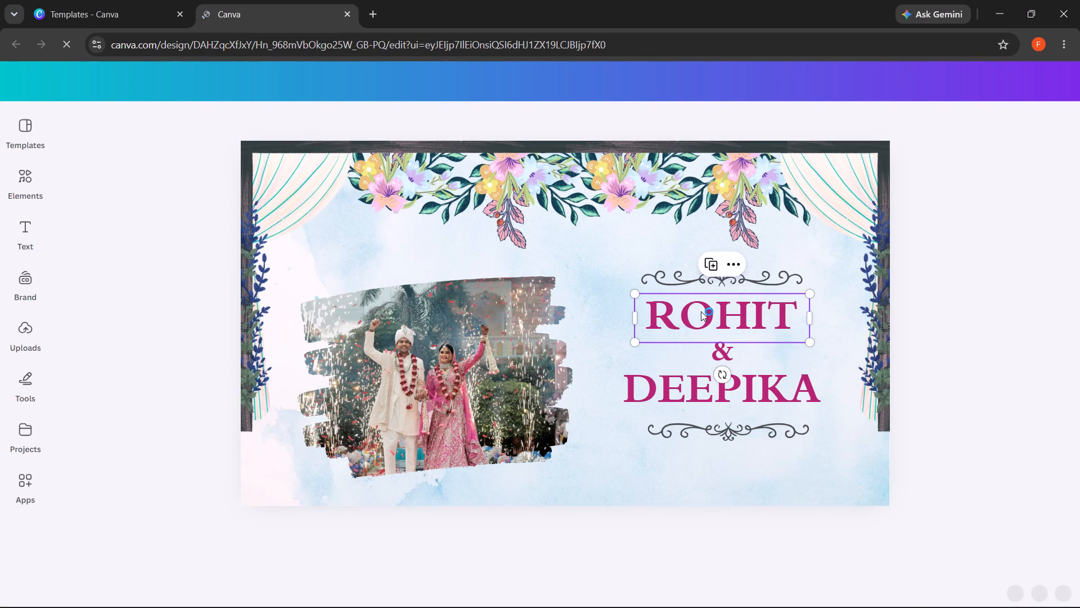
{"action": "key", "text": "g"}
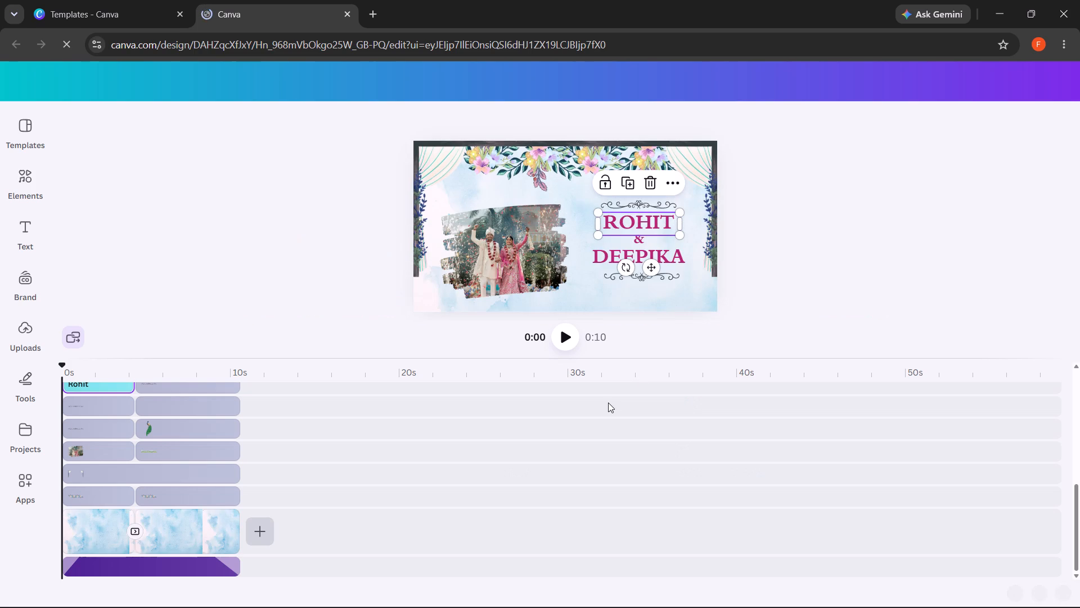
{"action": "left_click", "coordinate": [94, 383]}
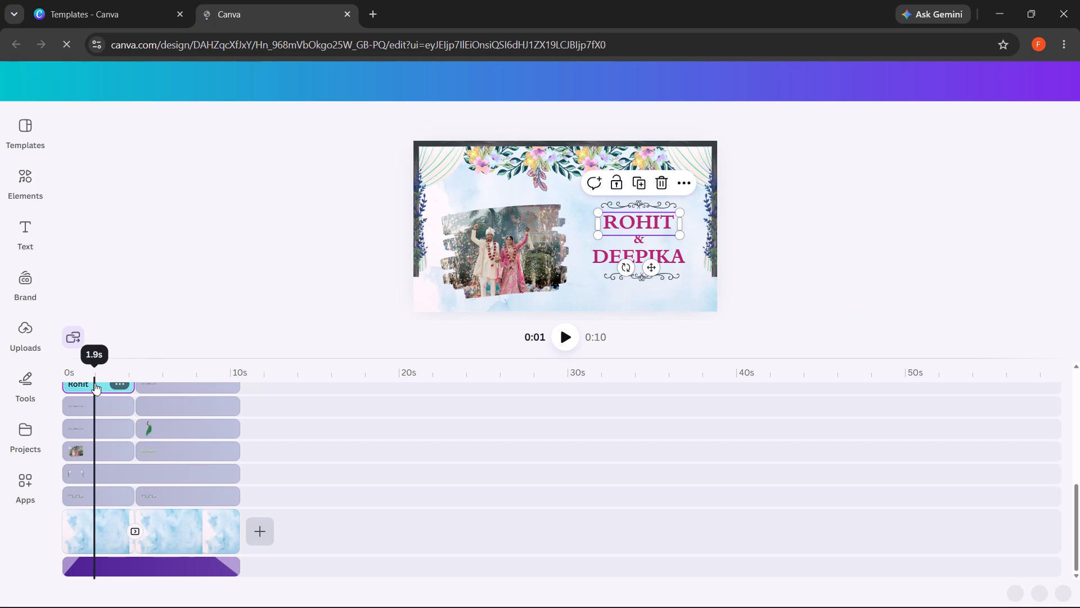
{"action": "key", "text": "BackSpace"}
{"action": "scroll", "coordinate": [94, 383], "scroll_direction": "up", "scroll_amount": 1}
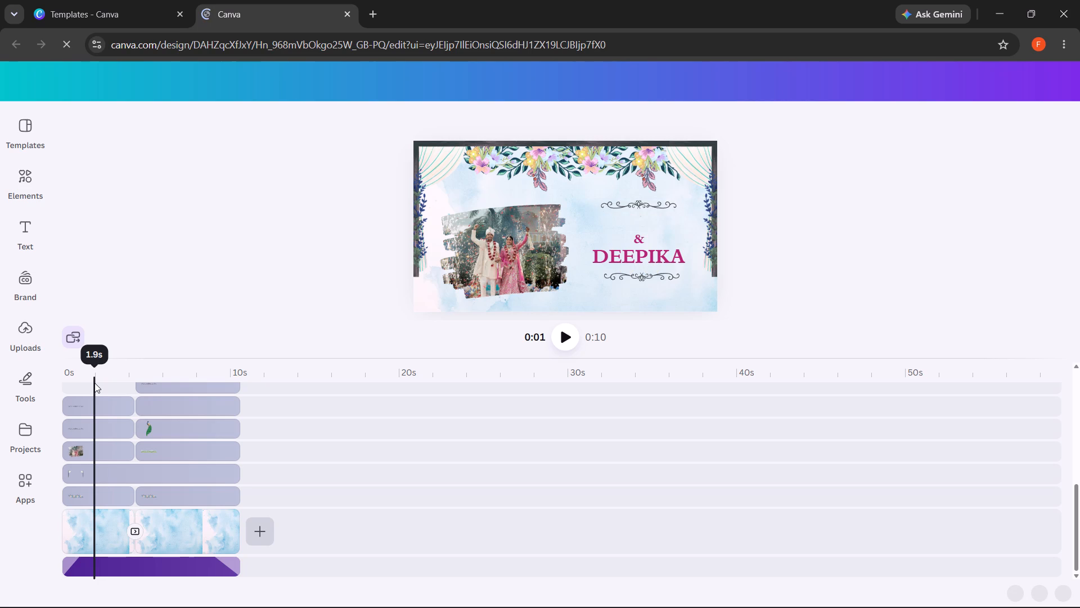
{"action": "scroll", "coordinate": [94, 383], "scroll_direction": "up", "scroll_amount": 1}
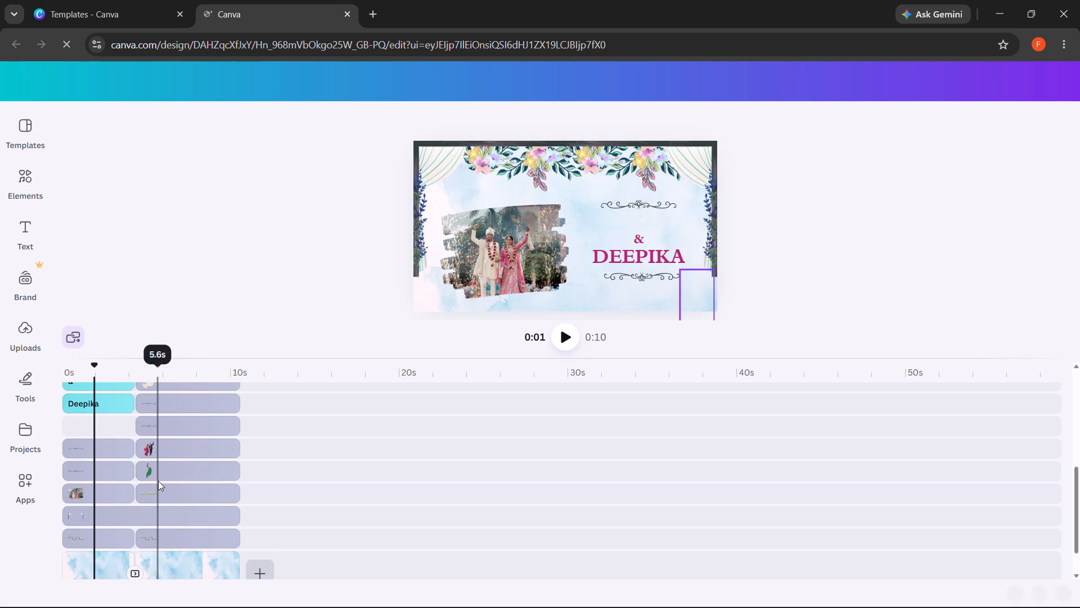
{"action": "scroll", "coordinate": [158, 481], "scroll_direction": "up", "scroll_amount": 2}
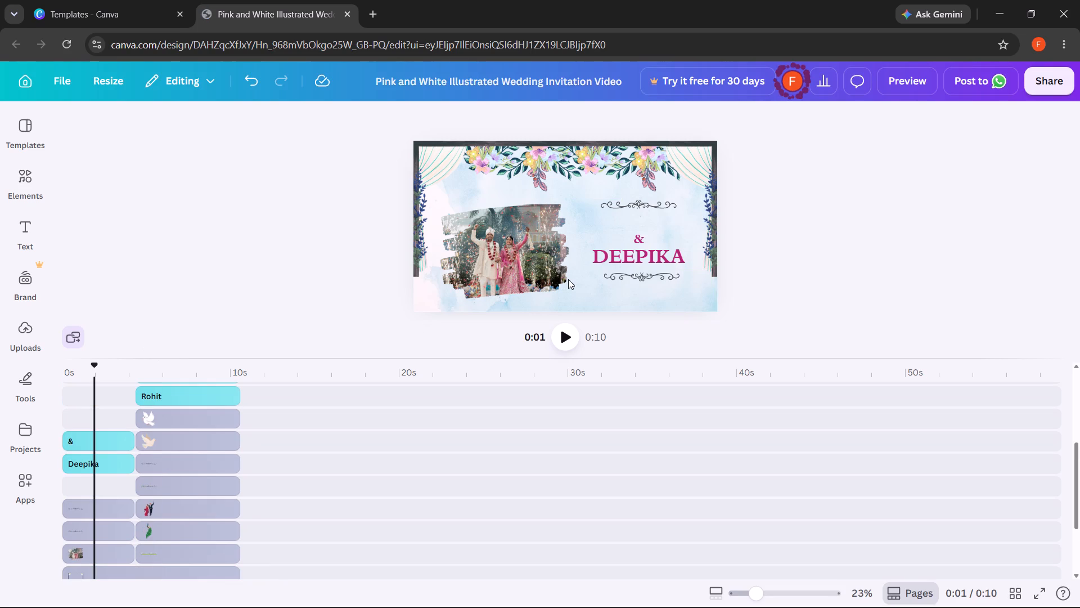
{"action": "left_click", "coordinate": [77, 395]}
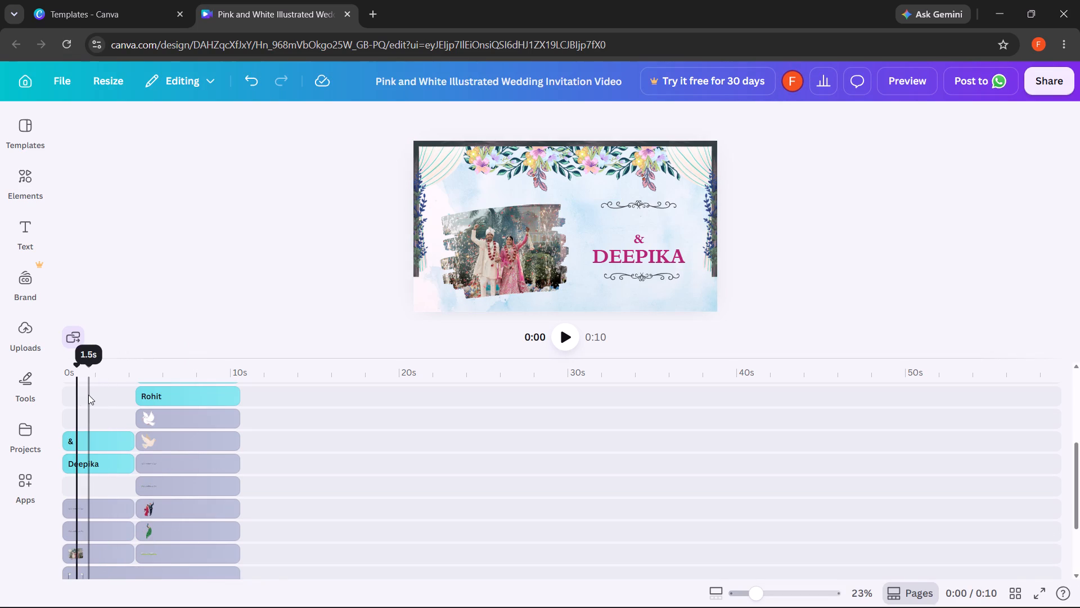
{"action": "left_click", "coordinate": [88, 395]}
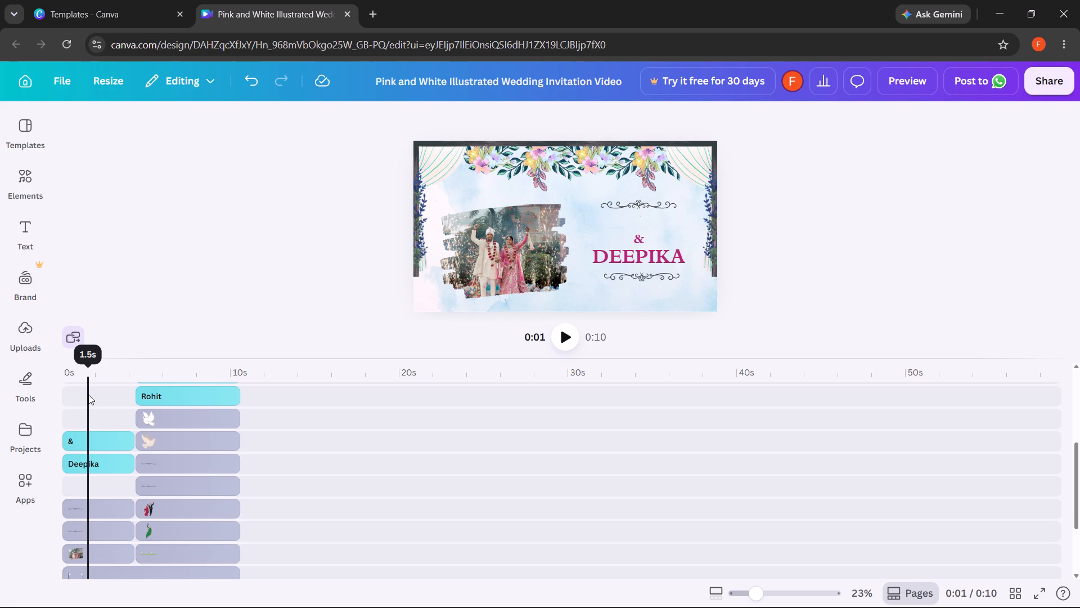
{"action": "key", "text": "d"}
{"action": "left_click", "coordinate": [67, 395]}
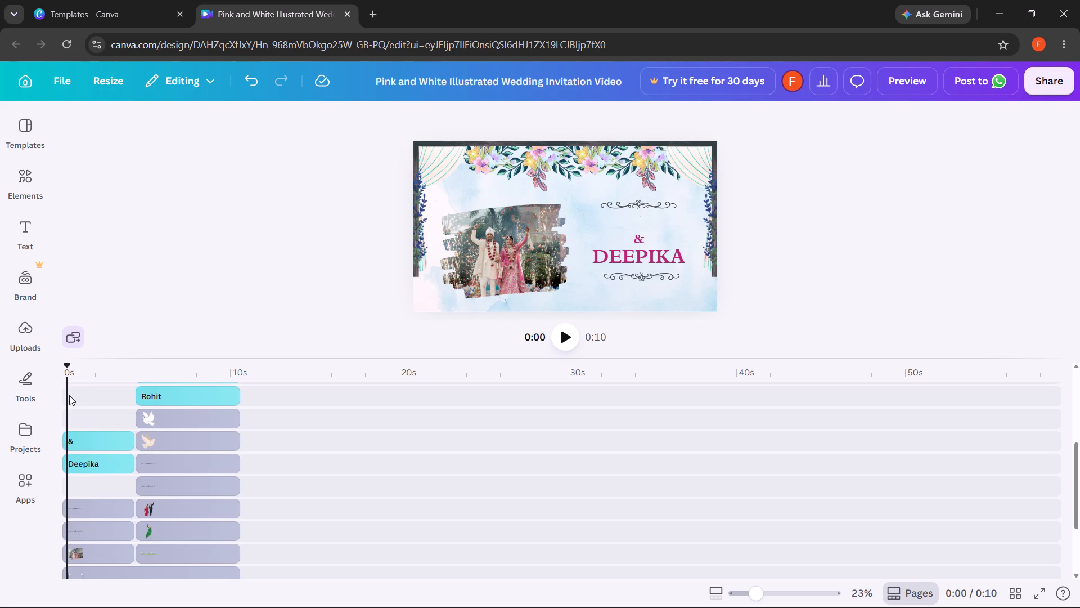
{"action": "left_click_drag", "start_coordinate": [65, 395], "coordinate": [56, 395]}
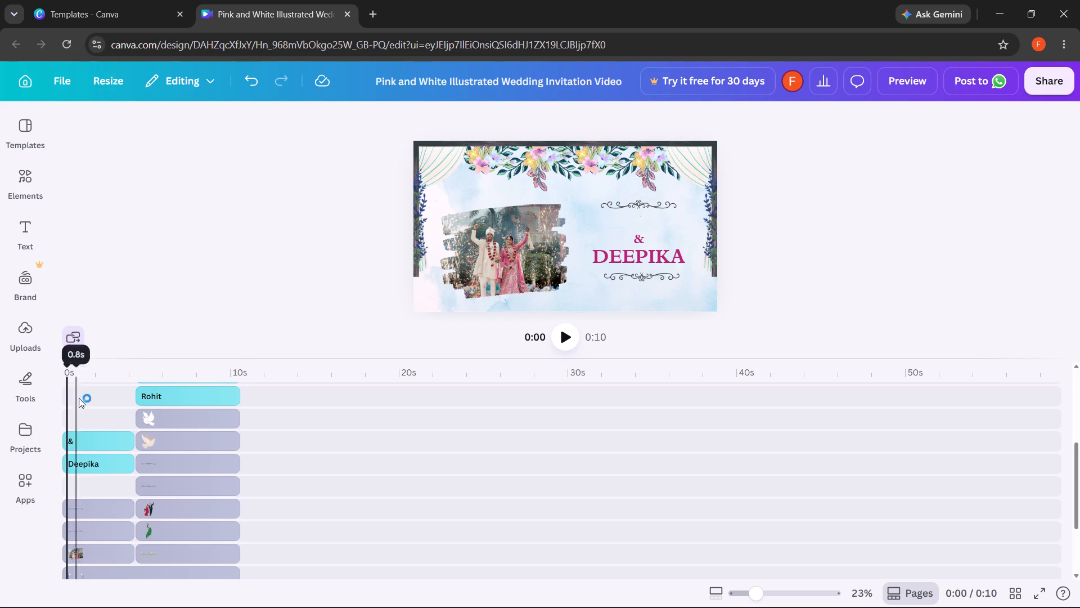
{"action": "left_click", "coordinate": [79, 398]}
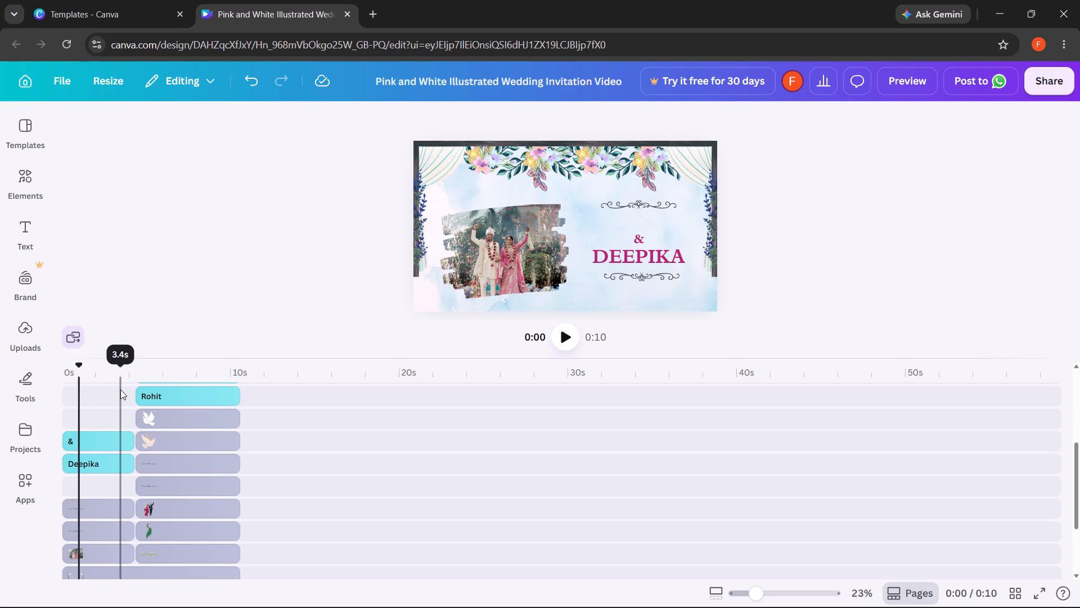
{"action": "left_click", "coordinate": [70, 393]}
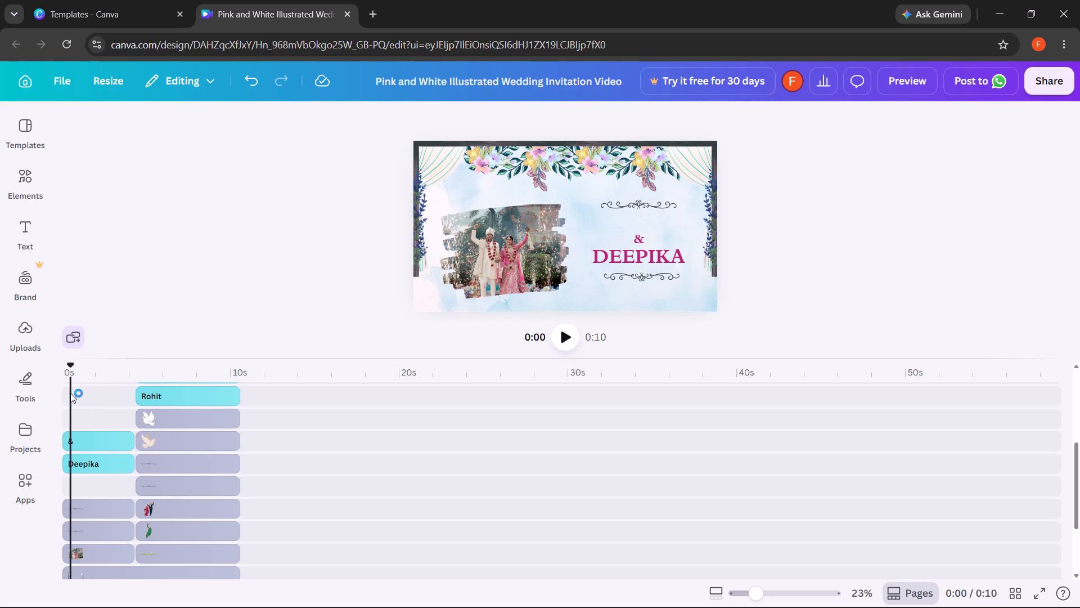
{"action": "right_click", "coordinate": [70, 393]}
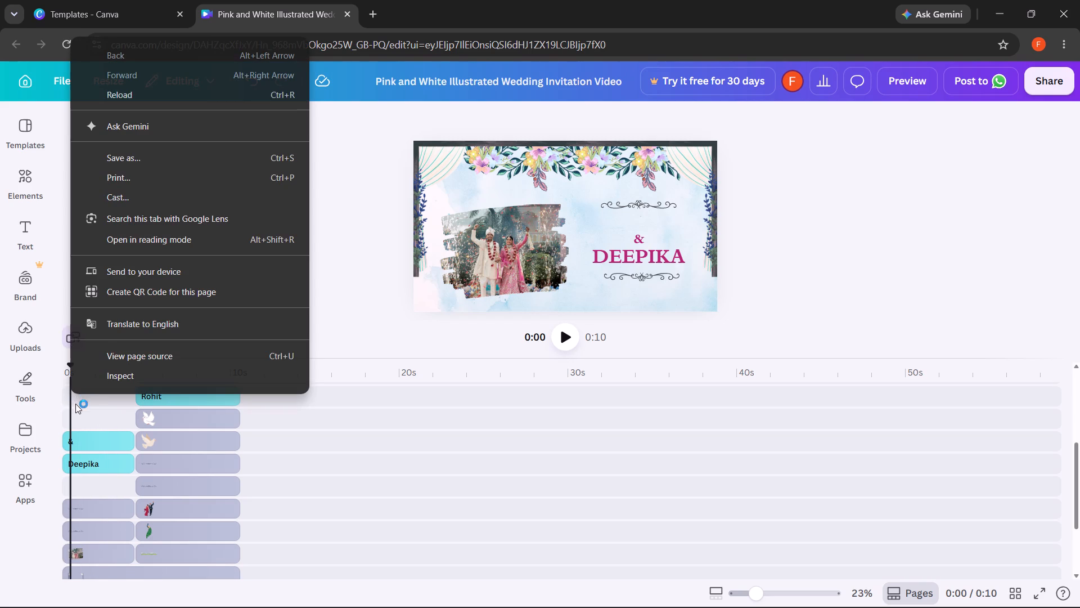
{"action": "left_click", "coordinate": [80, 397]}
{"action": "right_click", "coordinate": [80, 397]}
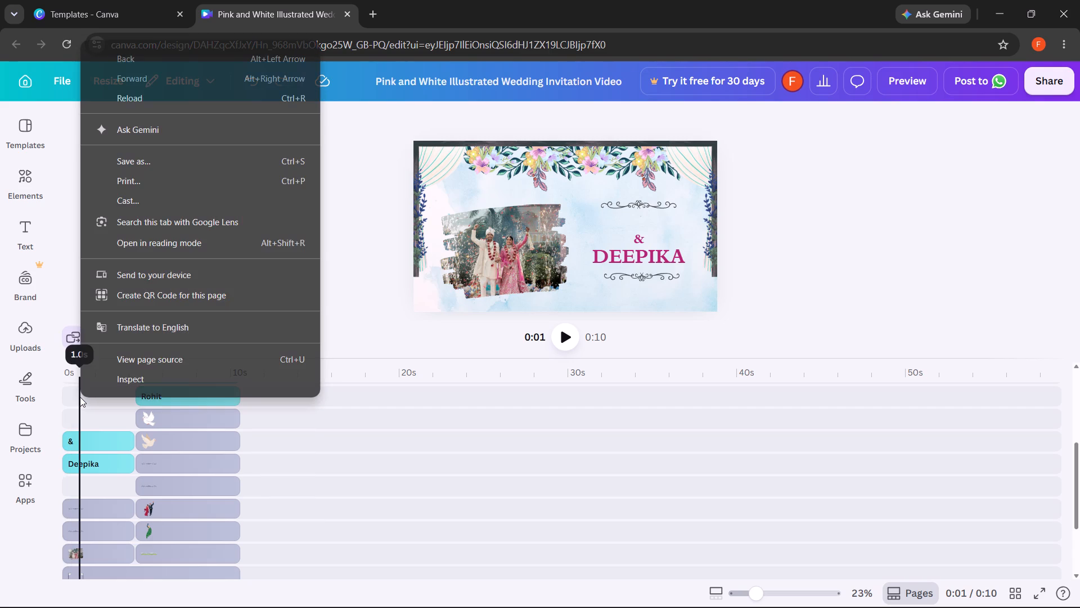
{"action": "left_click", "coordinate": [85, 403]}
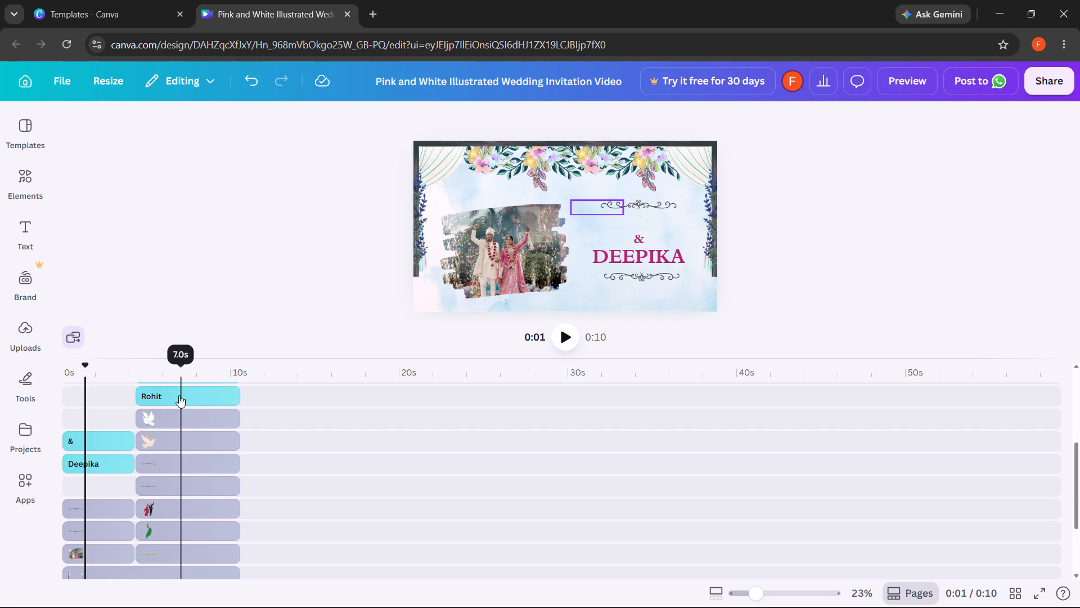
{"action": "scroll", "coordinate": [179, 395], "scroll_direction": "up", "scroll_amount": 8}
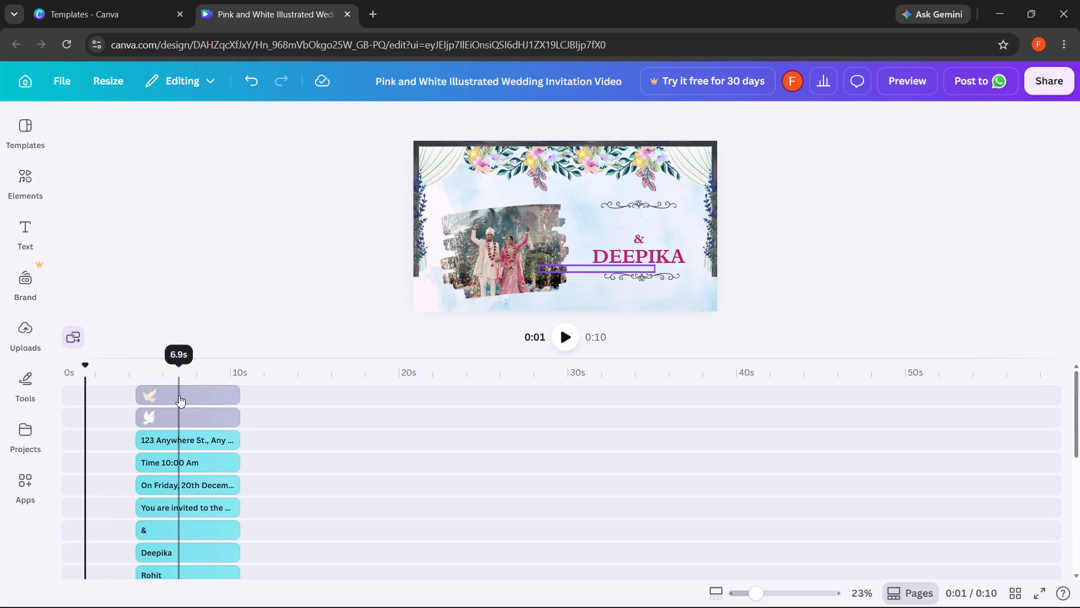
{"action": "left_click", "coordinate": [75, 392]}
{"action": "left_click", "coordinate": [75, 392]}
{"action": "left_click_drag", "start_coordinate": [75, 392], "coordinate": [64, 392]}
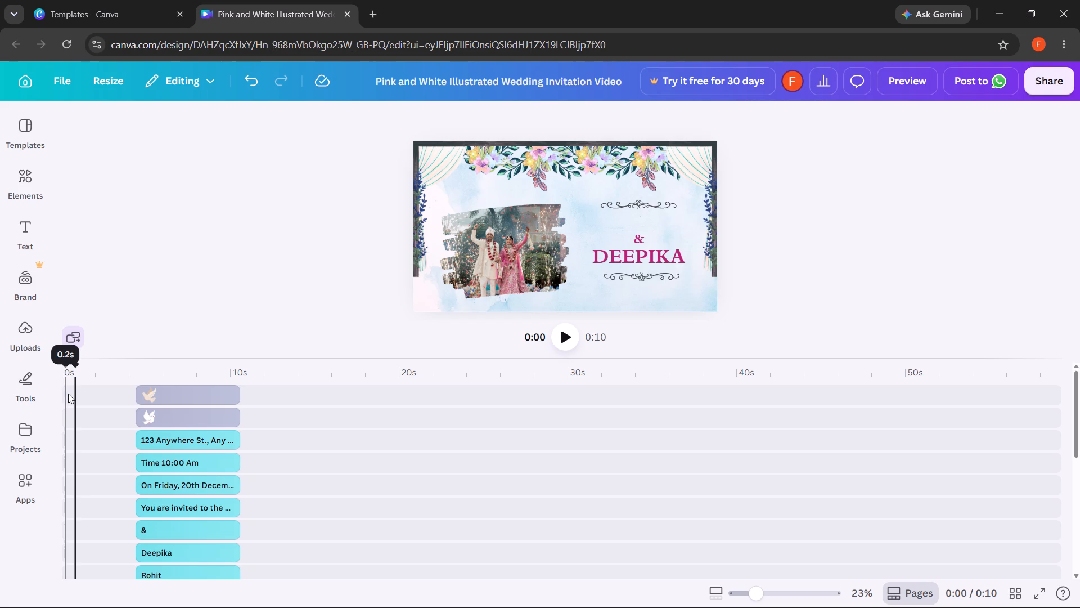
Add a plain text box near the start of the opening scene, keeping one copy and deleting the surplus one.
{"action": "left_click", "coordinate": [17, 247]}
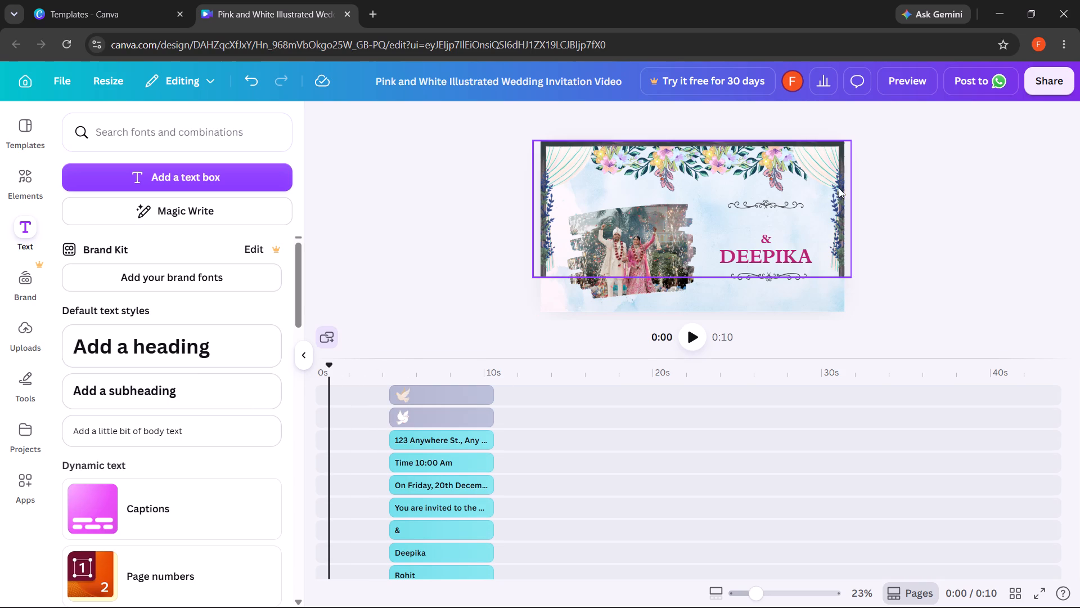
{"action": "left_click", "coordinate": [761, 222]}
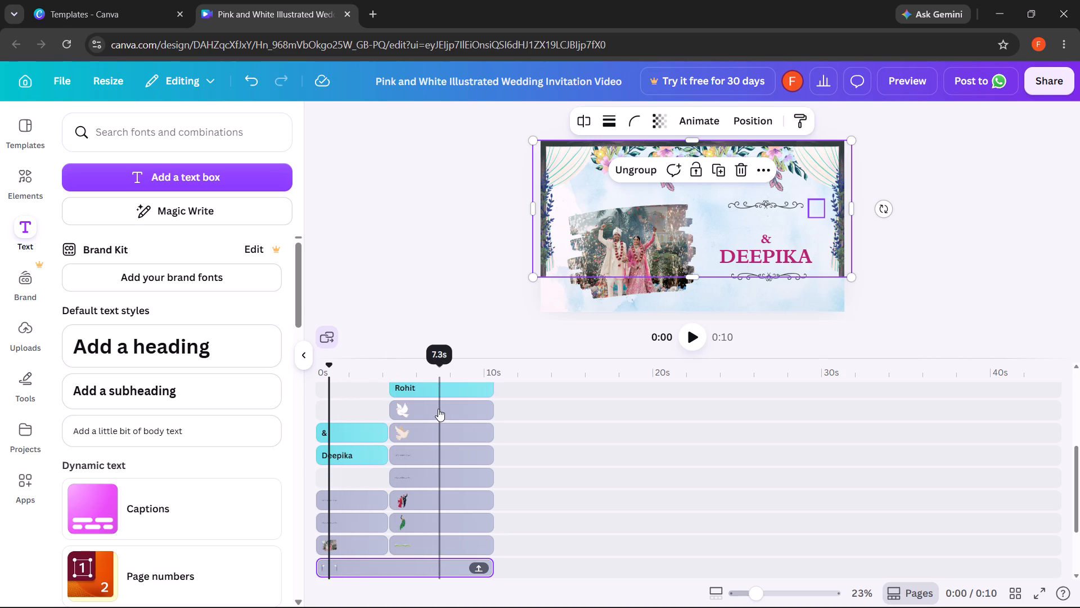
{"action": "scroll", "coordinate": [438, 409], "scroll_direction": "up", "scroll_amount": 4}
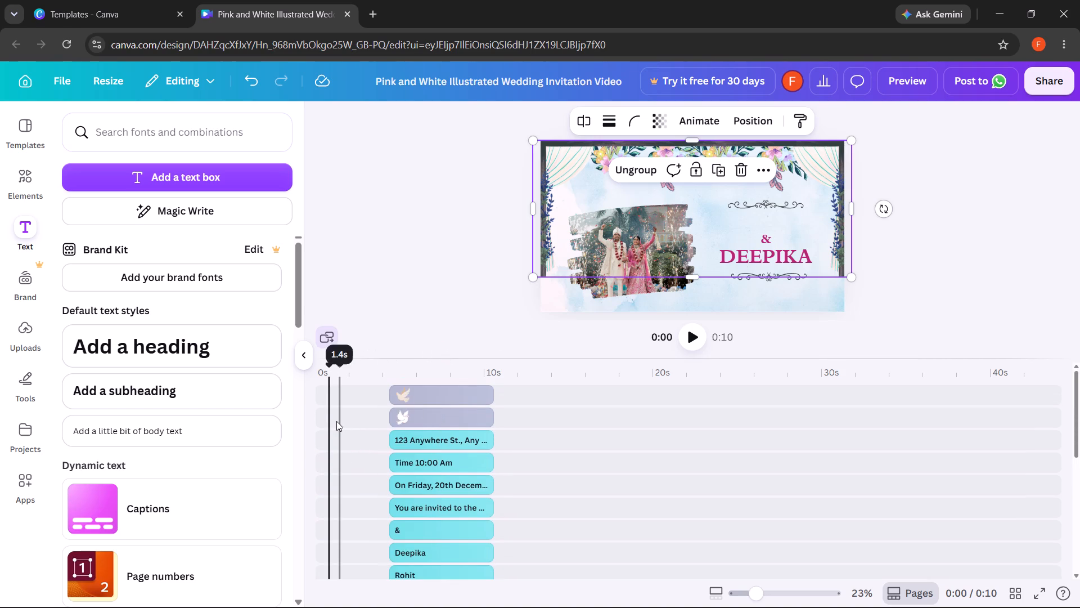
{"action": "scroll", "coordinate": [336, 421], "scroll_direction": "up", "scroll_amount": 5}
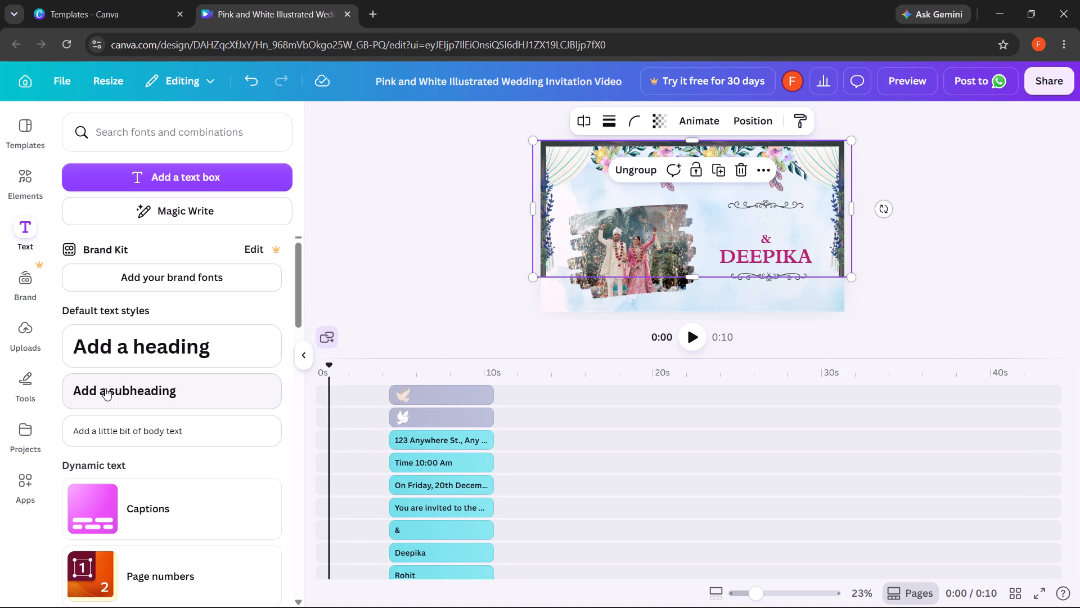
{"action": "left_click", "coordinate": [193, 183]}
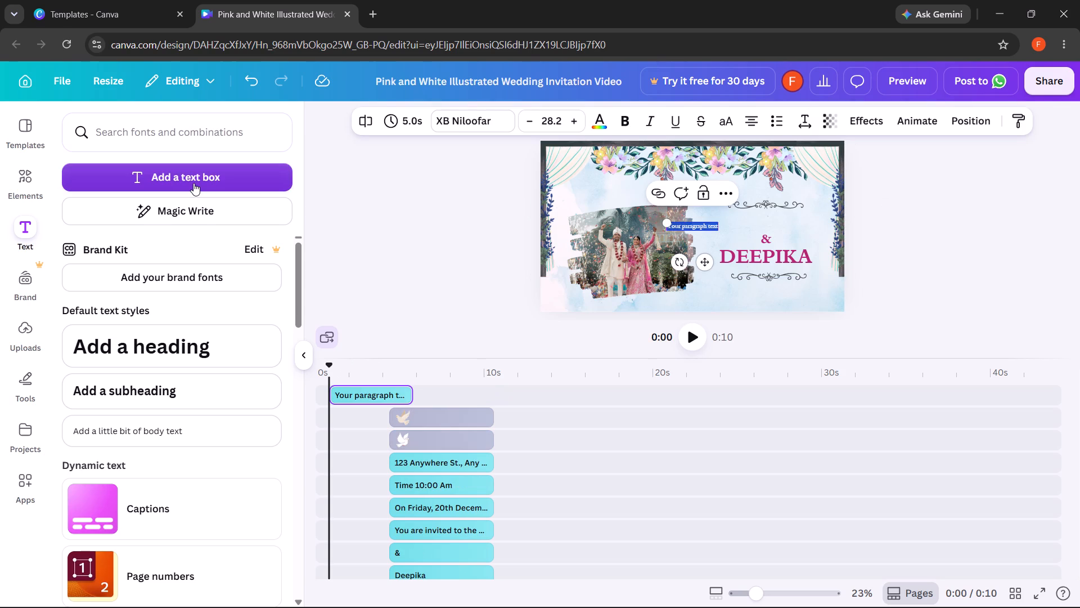
{"action": "left_click", "coordinate": [193, 183]}
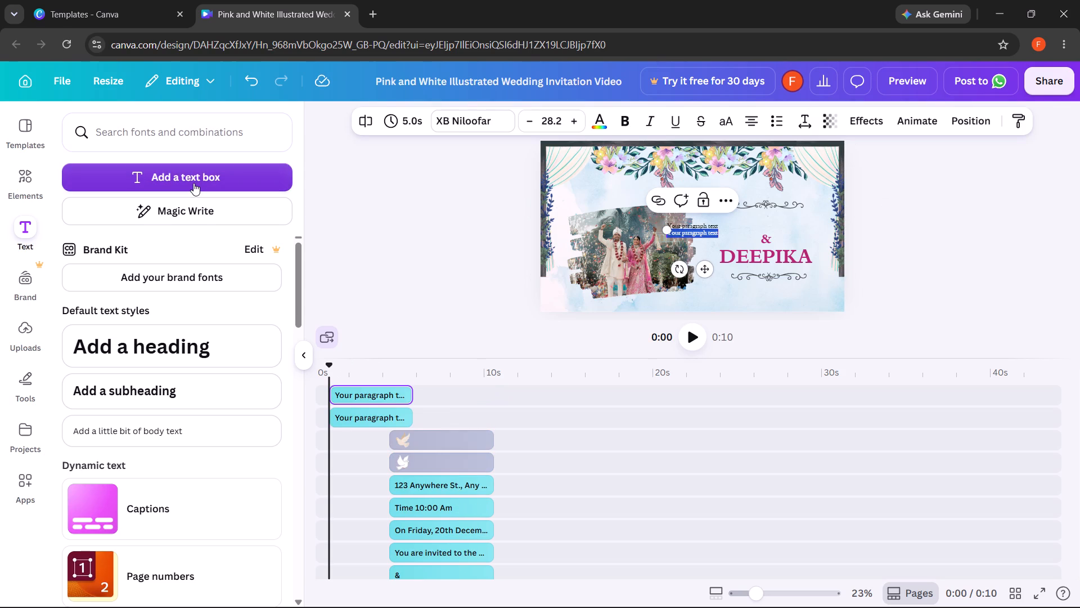
{"action": "left_click", "coordinate": [396, 414]}
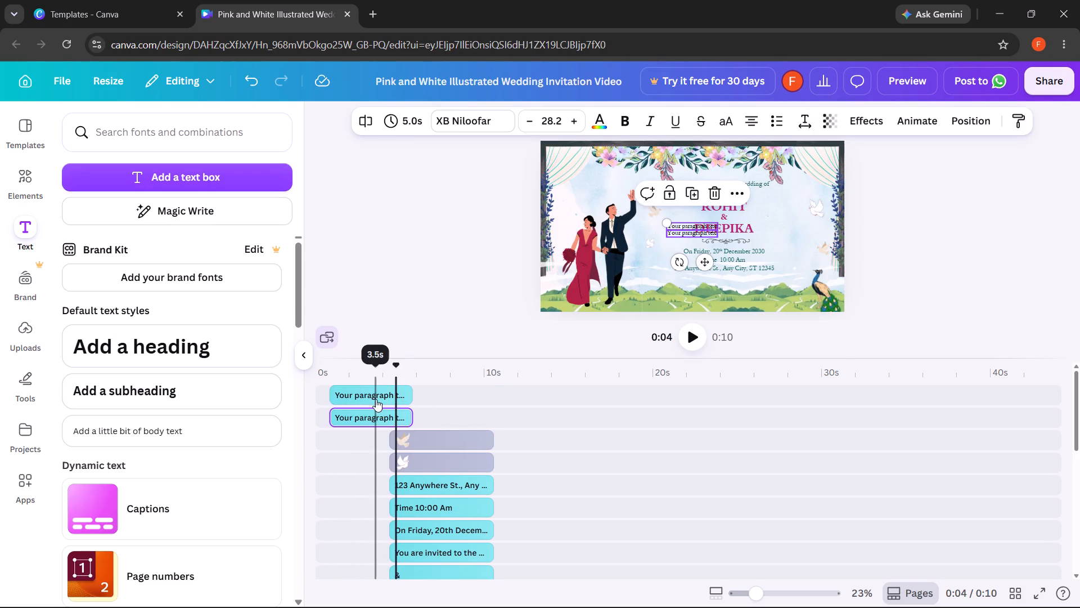
{"action": "key", "text": "BackSpace"}
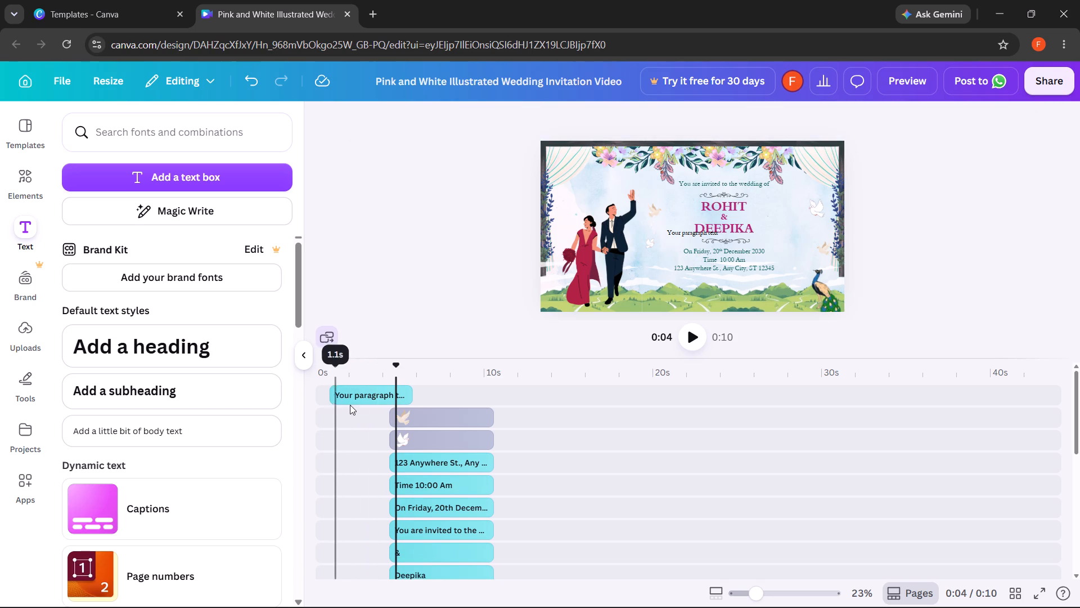
Shift the new text box's timeline clip so that it starts at 0s.
{"action": "left_click_drag", "start_coordinate": [361, 395], "coordinate": [329, 395]}
{"action": "left_click", "coordinate": [329, 395]}
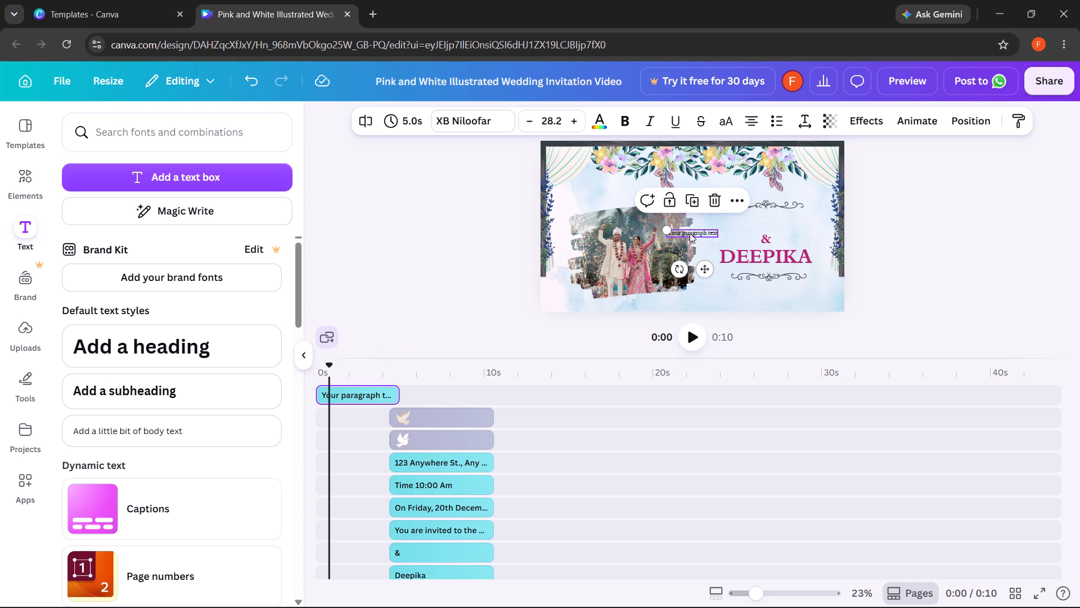
Move the new text box into the empty space above the "&", below the upper ornament.
{"action": "left_click_drag", "start_coordinate": [690, 233], "coordinate": [752, 221]}
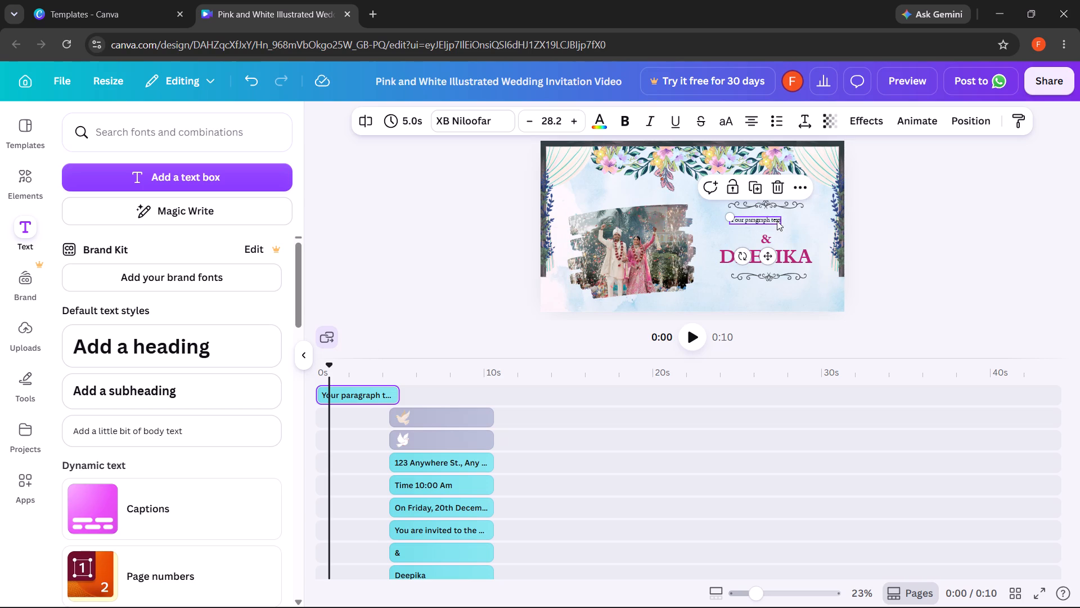
{"action": "left_click_drag", "start_coordinate": [783, 221], "coordinate": [786, 221]}
{"action": "left_click_drag", "start_coordinate": [786, 221], "coordinate": [788, 221]}
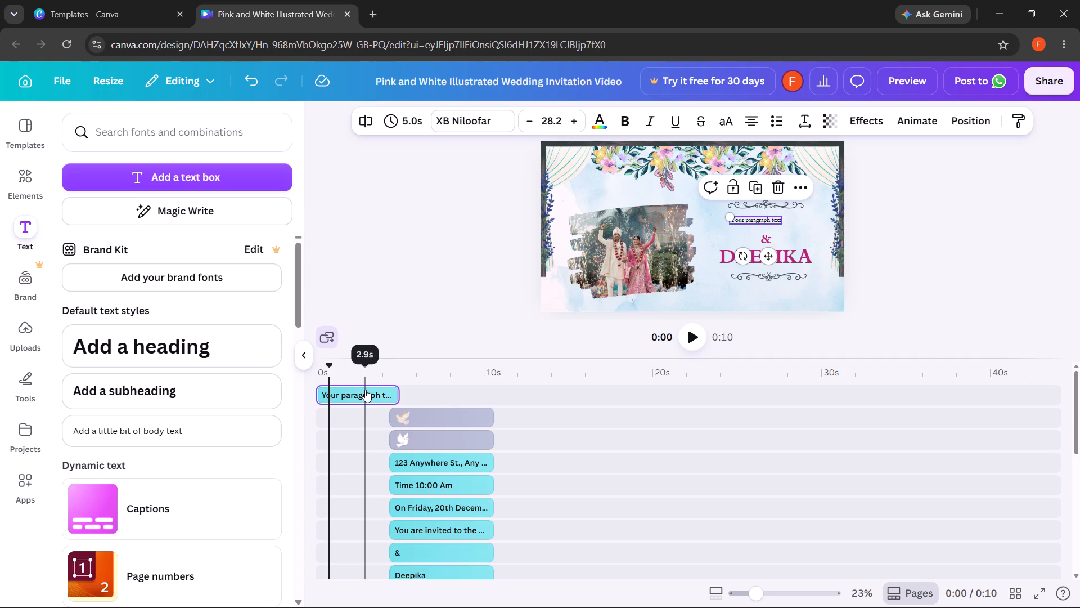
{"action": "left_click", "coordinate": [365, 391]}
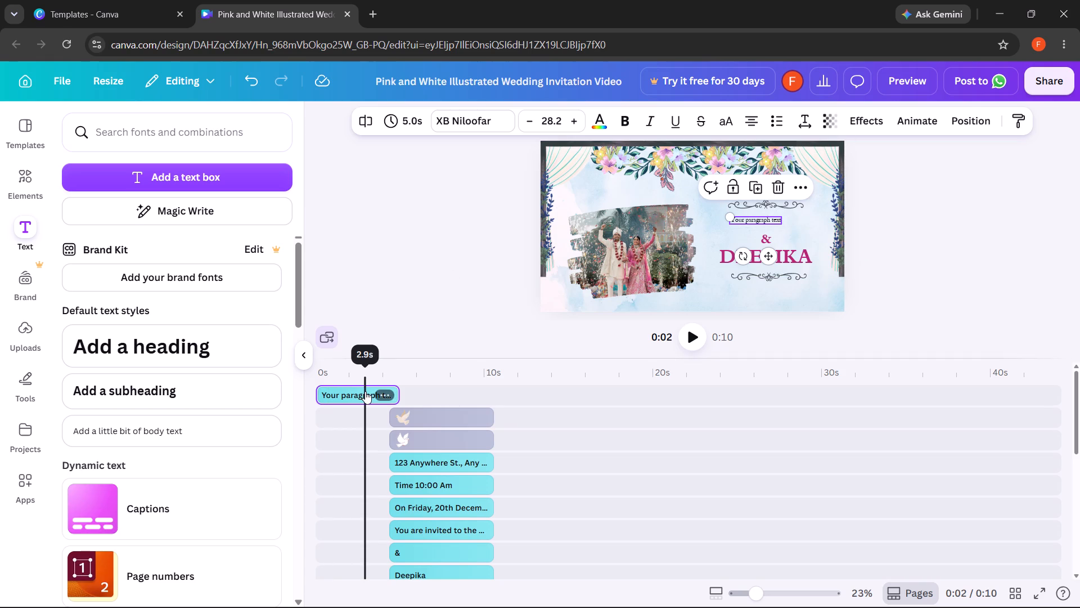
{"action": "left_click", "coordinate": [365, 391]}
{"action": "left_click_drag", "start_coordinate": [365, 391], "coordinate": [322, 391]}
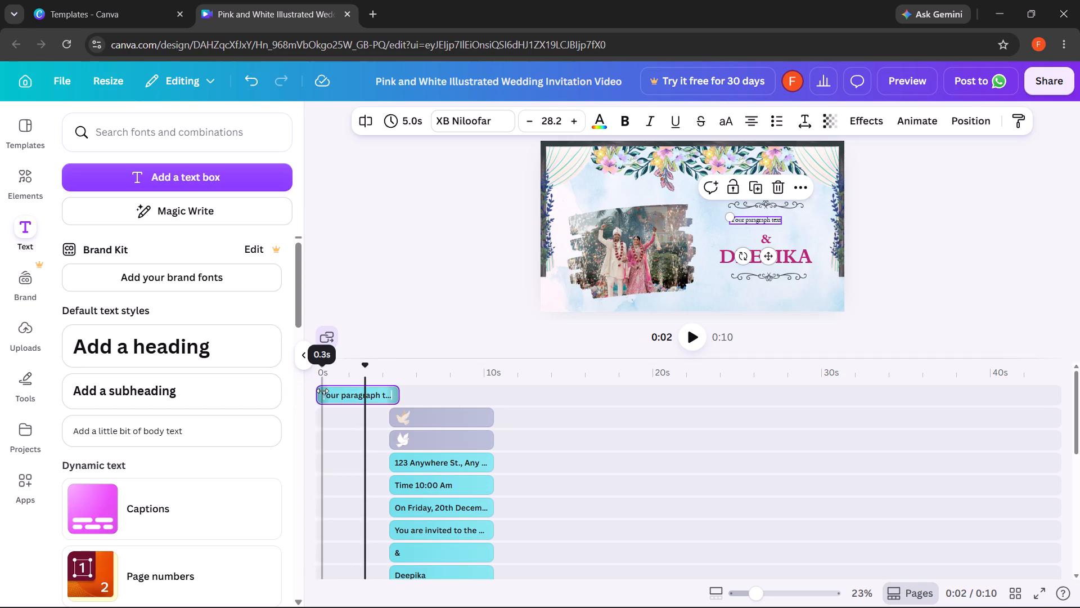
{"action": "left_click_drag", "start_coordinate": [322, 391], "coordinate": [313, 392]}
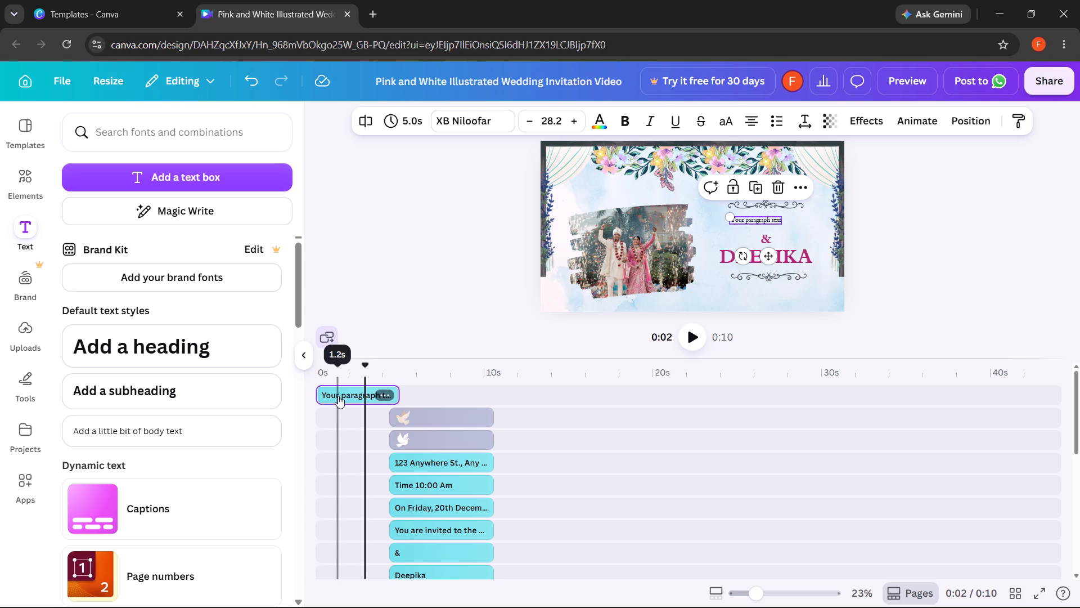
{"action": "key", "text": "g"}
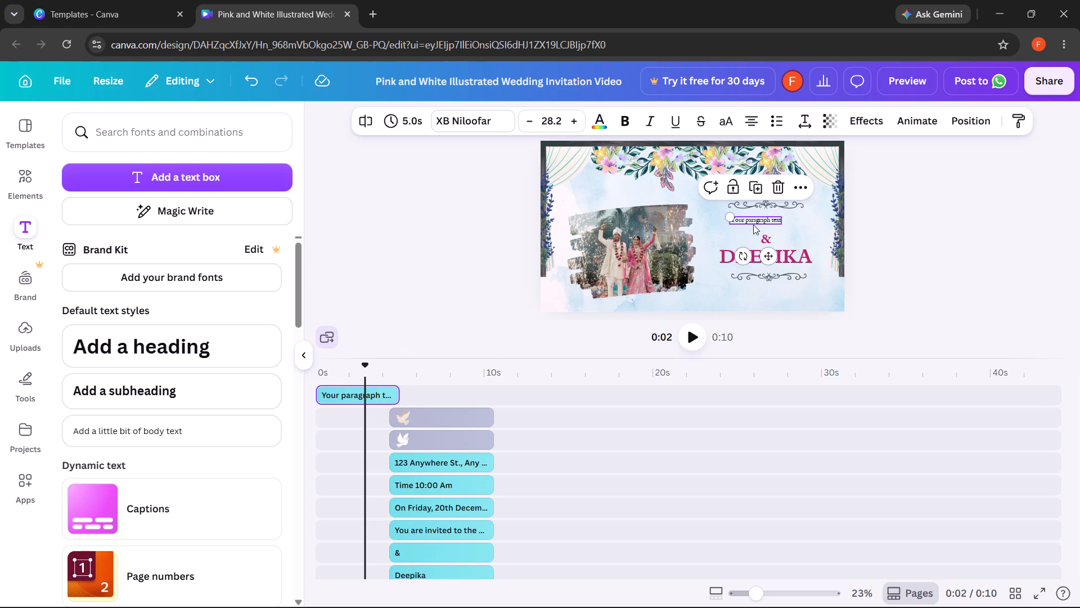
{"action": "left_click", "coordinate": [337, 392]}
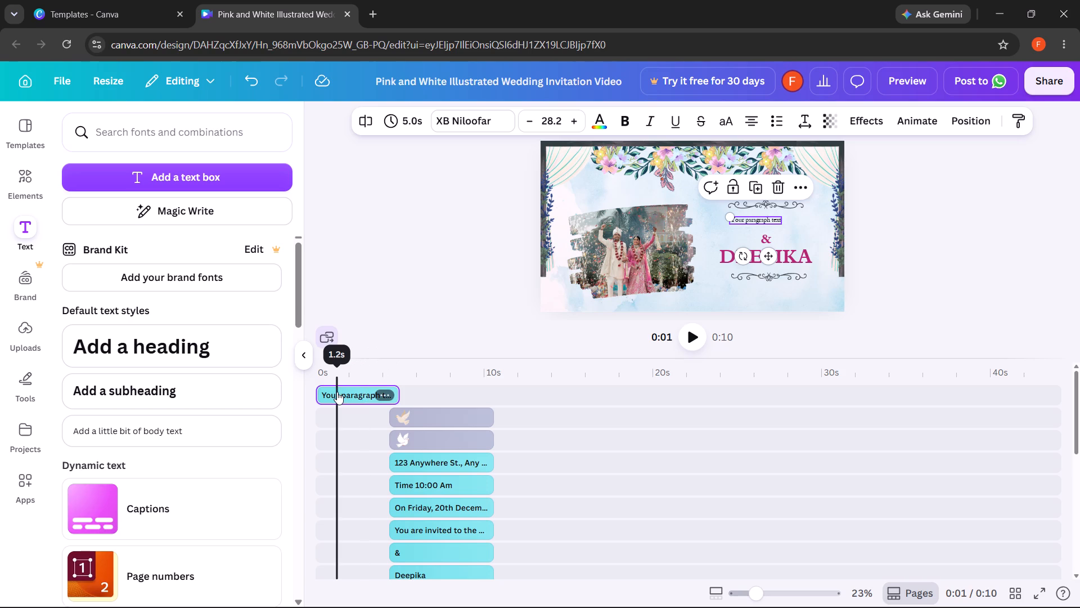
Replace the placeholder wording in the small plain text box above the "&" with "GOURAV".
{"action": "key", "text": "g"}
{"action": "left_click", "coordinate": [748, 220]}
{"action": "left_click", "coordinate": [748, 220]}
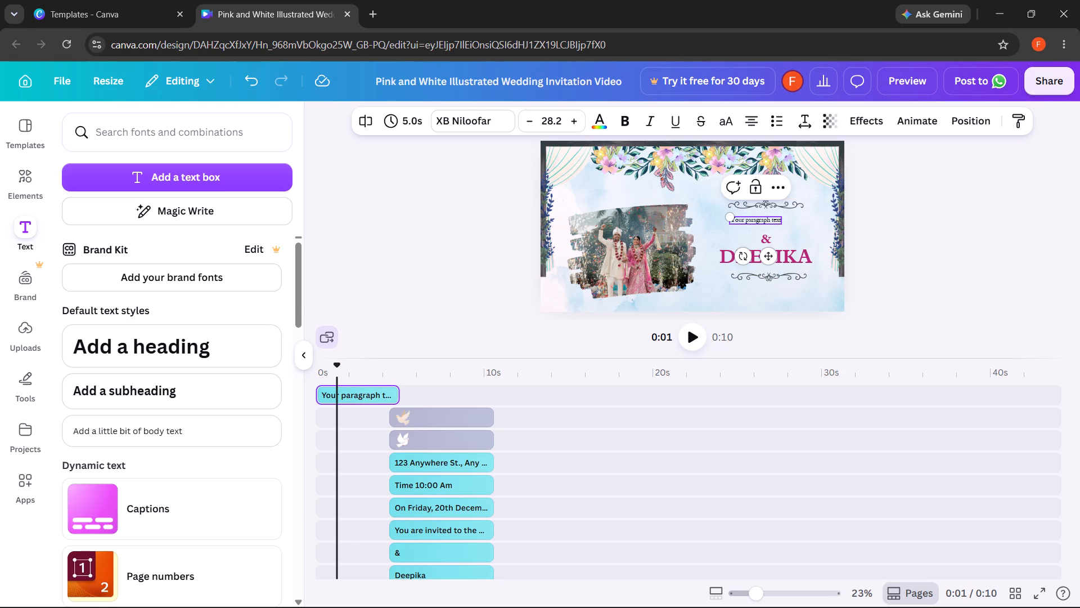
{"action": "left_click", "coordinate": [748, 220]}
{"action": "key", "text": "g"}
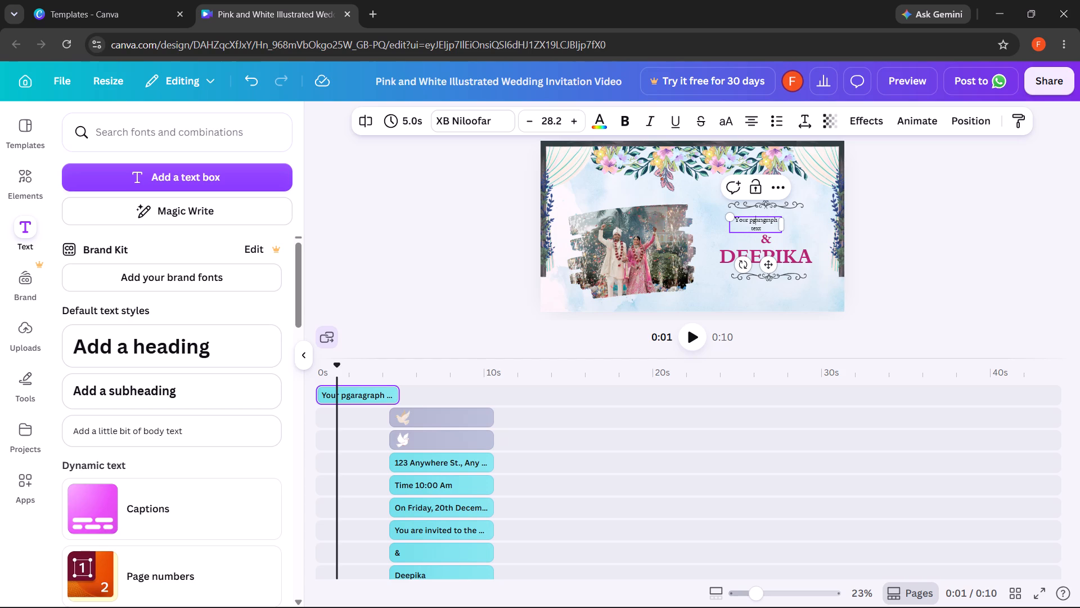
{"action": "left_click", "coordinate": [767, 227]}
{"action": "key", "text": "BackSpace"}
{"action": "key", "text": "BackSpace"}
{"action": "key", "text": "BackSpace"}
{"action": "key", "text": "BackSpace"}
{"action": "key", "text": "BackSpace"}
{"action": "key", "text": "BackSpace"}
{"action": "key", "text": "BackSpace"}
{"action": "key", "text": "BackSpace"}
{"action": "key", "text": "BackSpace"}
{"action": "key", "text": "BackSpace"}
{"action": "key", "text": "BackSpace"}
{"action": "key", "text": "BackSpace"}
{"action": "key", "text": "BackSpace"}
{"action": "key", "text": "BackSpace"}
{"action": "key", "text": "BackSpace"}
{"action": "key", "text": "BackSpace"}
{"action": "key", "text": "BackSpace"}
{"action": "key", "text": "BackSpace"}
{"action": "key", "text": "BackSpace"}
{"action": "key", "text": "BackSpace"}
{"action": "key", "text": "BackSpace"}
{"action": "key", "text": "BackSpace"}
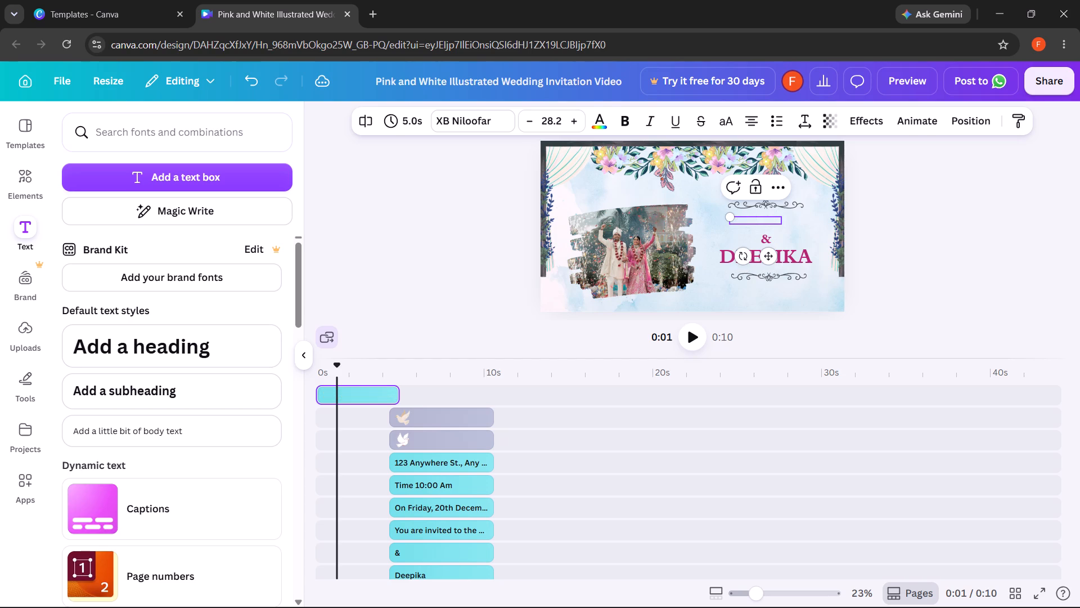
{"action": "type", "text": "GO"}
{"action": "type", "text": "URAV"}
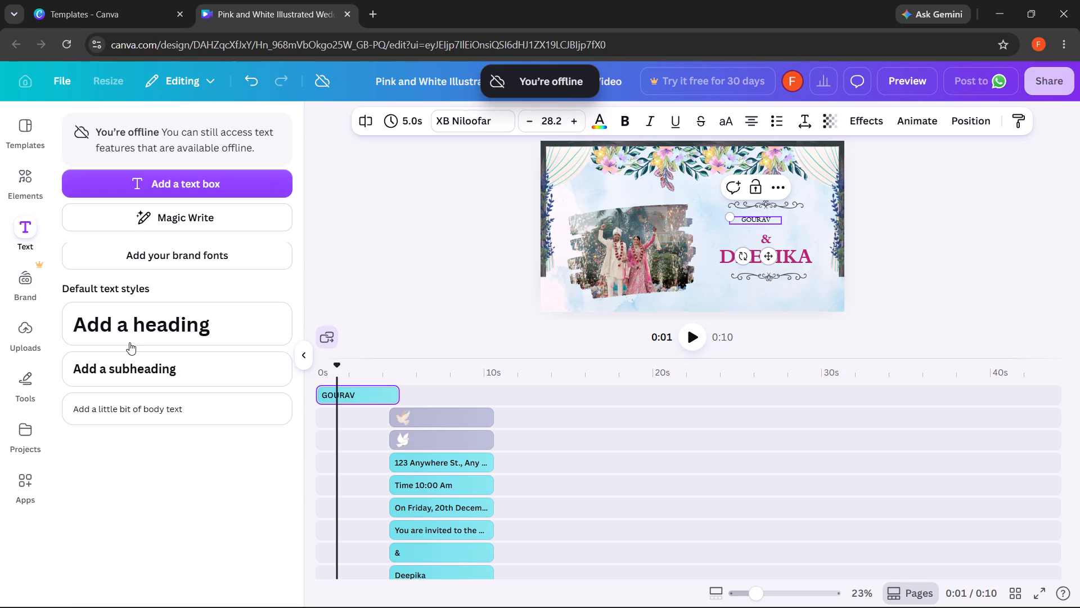
Add a heading text box to the opening scene and replace its placeholder wording with "GOURAV".
{"action": "left_click", "coordinate": [142, 332]}
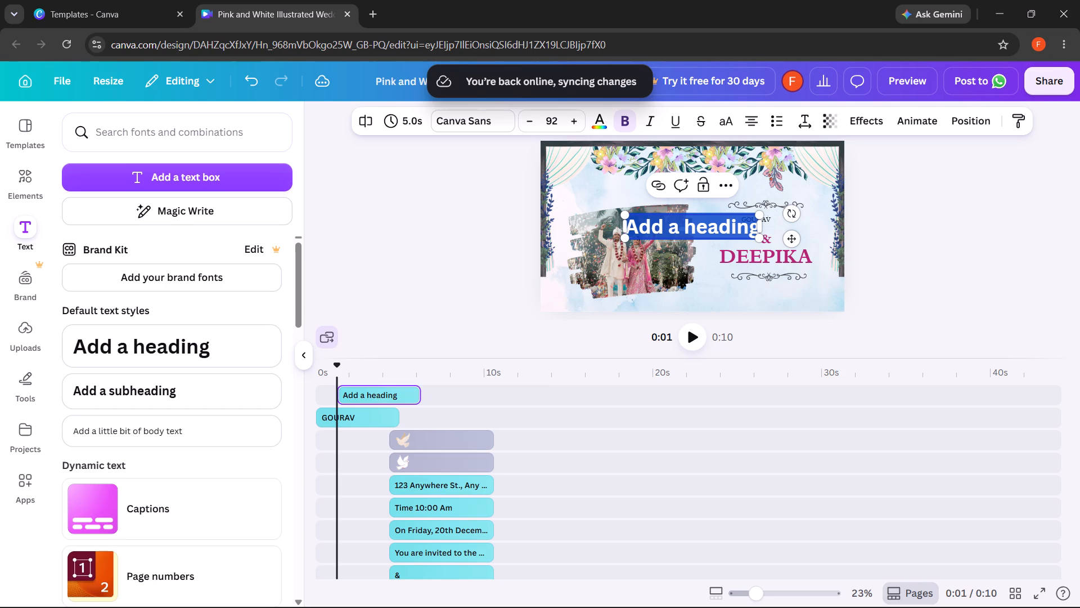
{"action": "left_click_drag", "start_coordinate": [721, 231], "coordinate": [665, 235]}
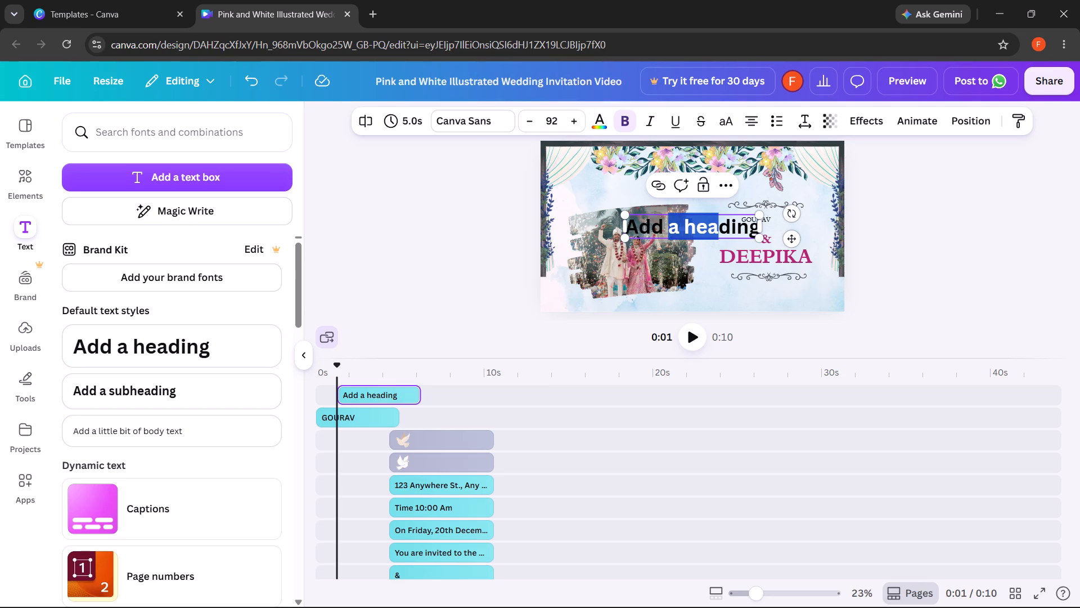
{"action": "left_click_drag", "start_coordinate": [665, 235], "coordinate": [644, 235]}
{"action": "key", "text": "BackSpace"}
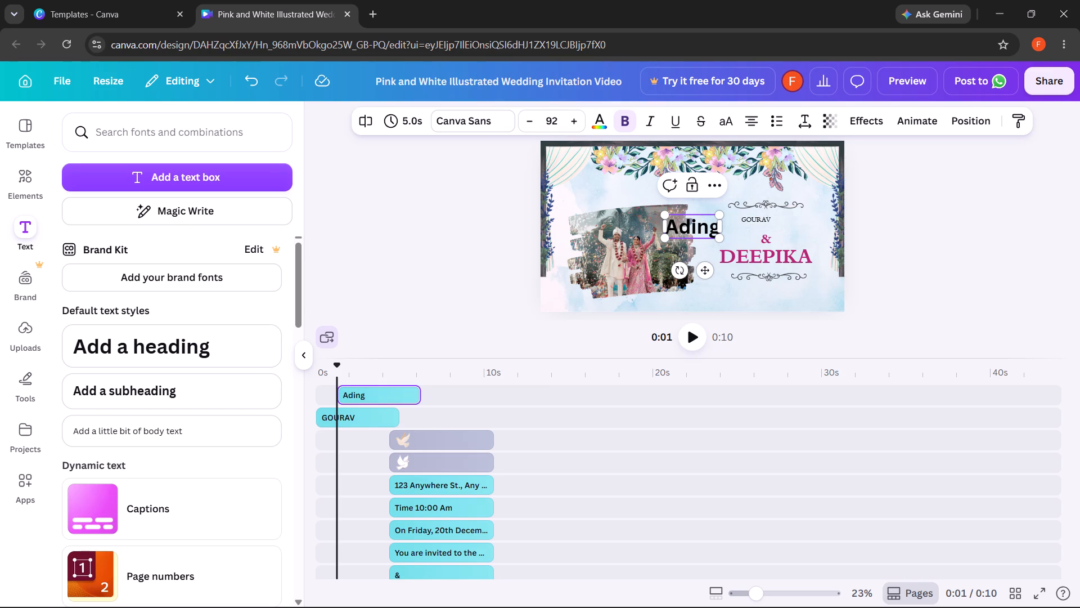
{"action": "key", "text": "Right"}
{"action": "key", "text": "Right"}
{"action": "key", "text": "Right"}
{"action": "key", "text": "Right"}
{"action": "key", "text": "BackSpace"}
{"action": "key", "text": "BackSpace"}
{"action": "key", "text": "BackSpace"}
{"action": "key", "text": "BackSpace"}
{"action": "key", "text": "BackSpace"}
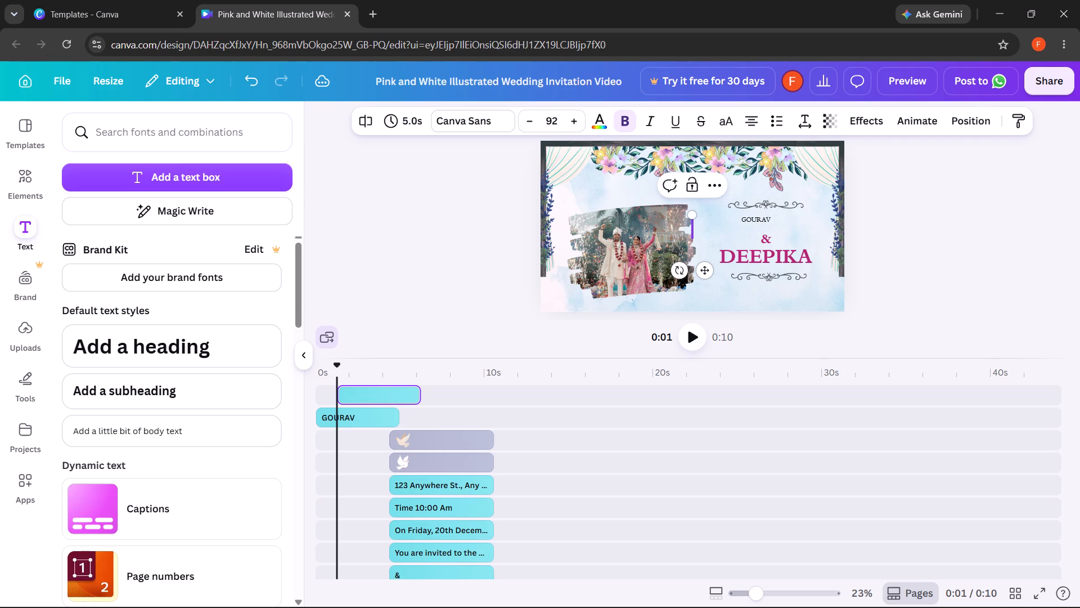
{"action": "key", "text": "g"}
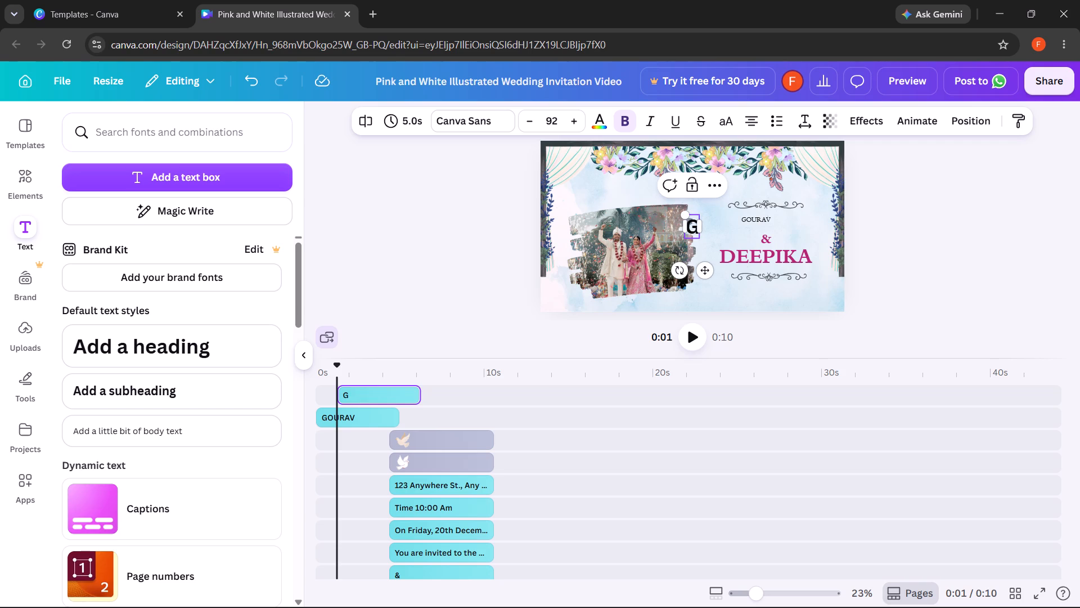
{"action": "key", "text": "o"}
{"action": "type", "text": "URA"}
{"action": "key", "text": "v"}
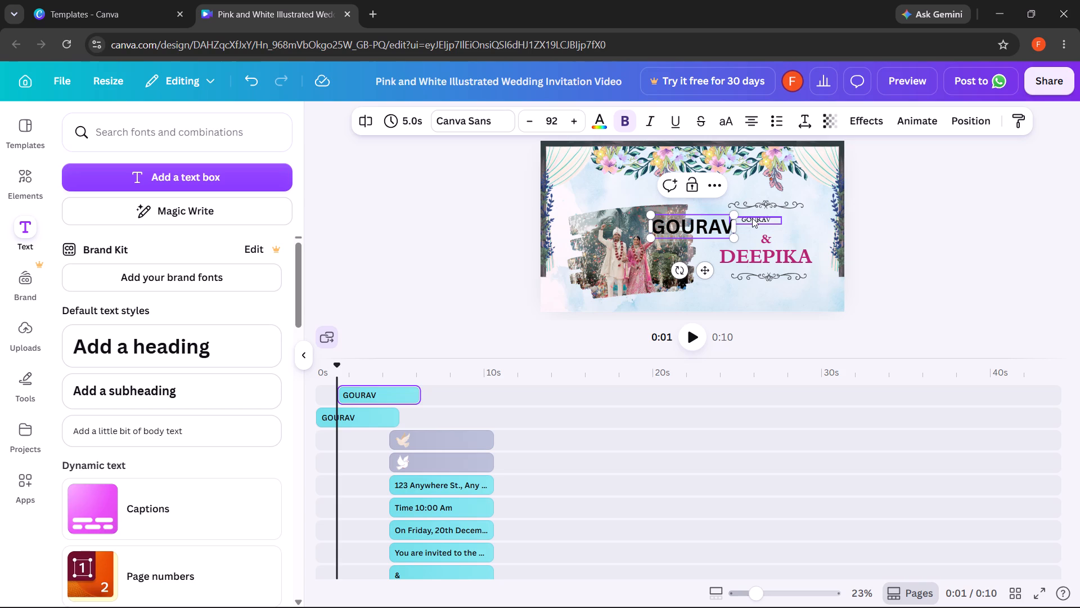
Delete the small plain "GOURAV" text box, keeping the large heading version.
{"action": "right_click", "coordinate": [376, 413]}
{"action": "left_click", "coordinate": [376, 413]}
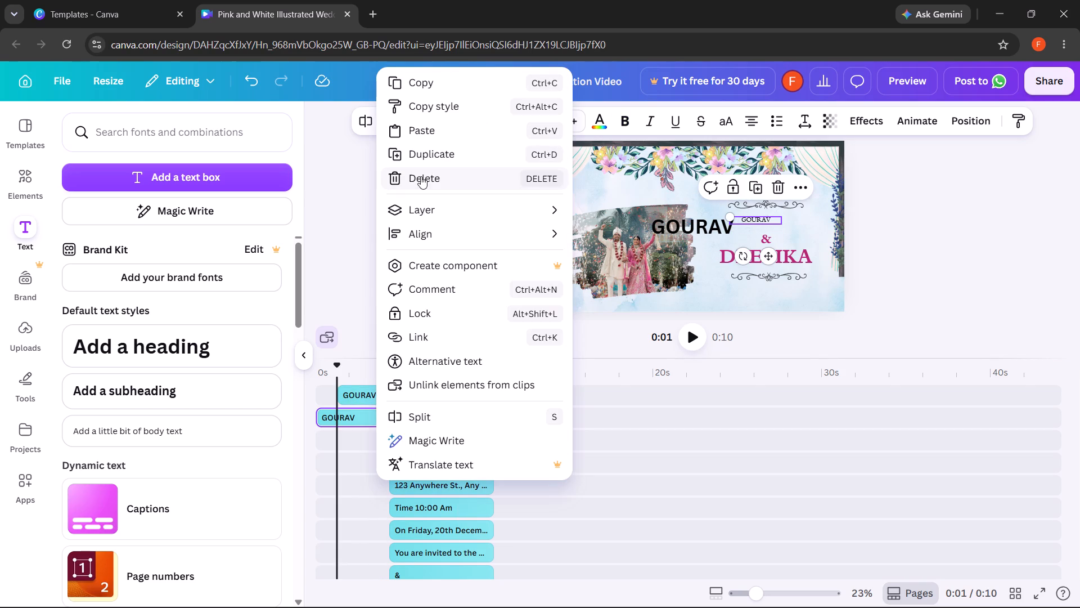
{"action": "left_click", "coordinate": [421, 176]}
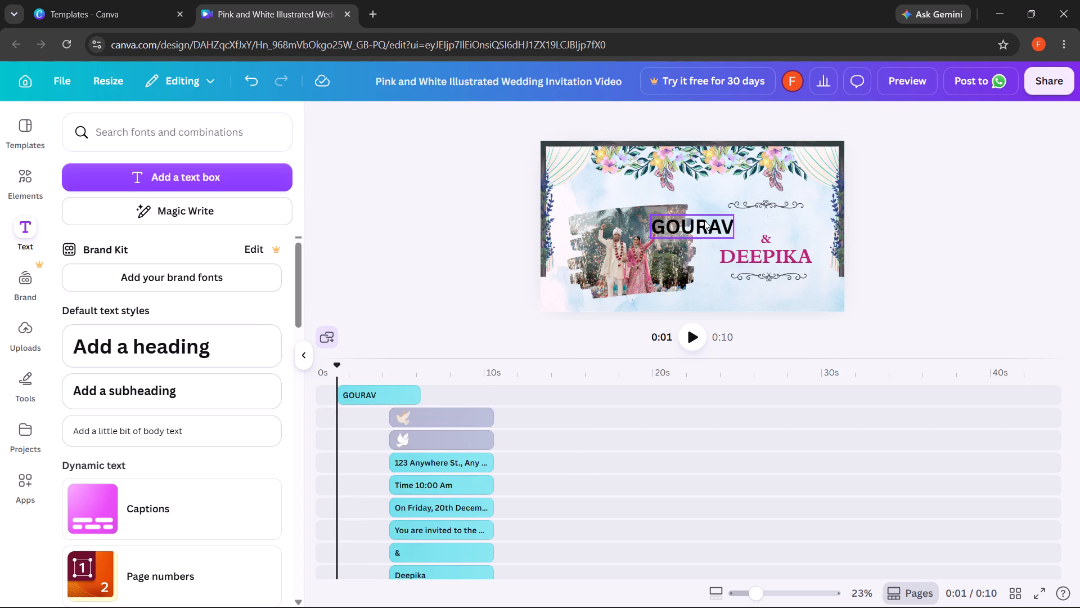
Move the "GOURAV" heading into the space between the upper ornament and the "&", centred above "DEEPIKA".
{"action": "left_click_drag", "start_coordinate": [704, 220], "coordinate": [771, 215]}
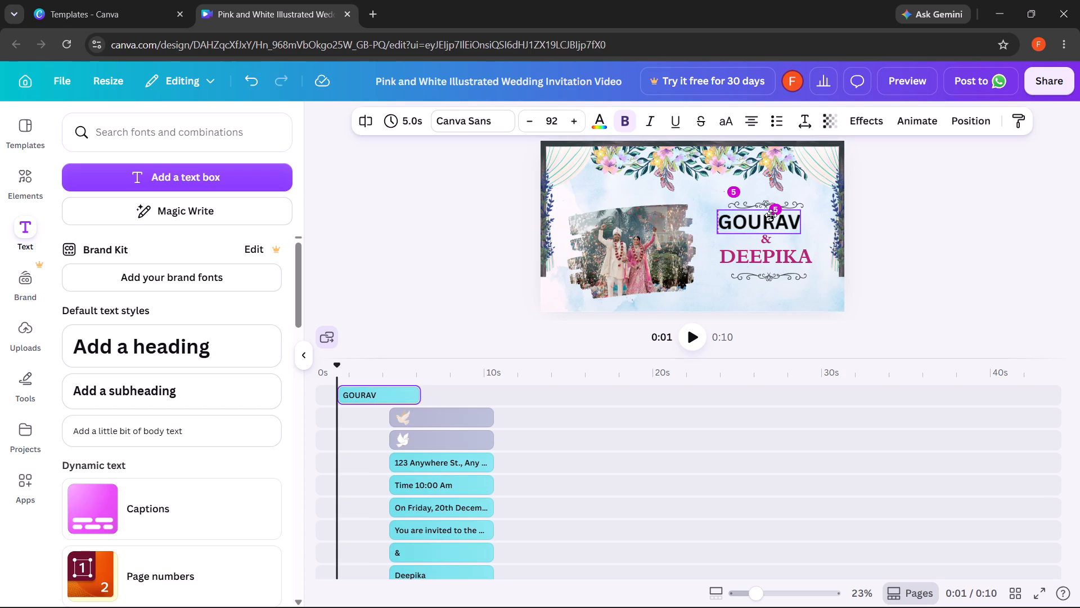
{"action": "left_click_drag", "start_coordinate": [771, 215], "coordinate": [777, 215]}
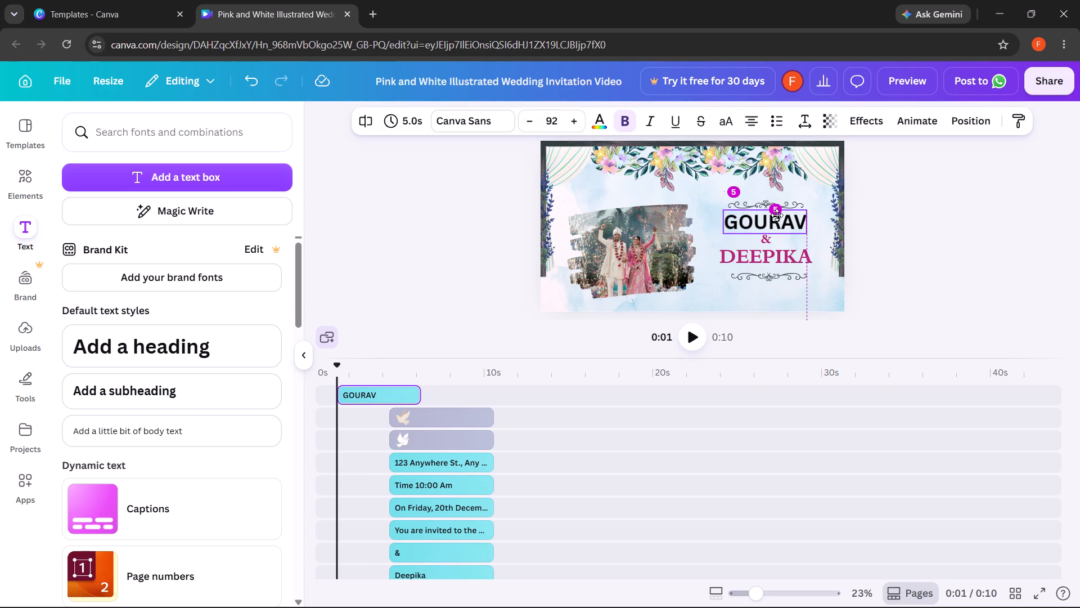
{"action": "left_click_drag", "start_coordinate": [777, 215], "coordinate": [777, 215]}
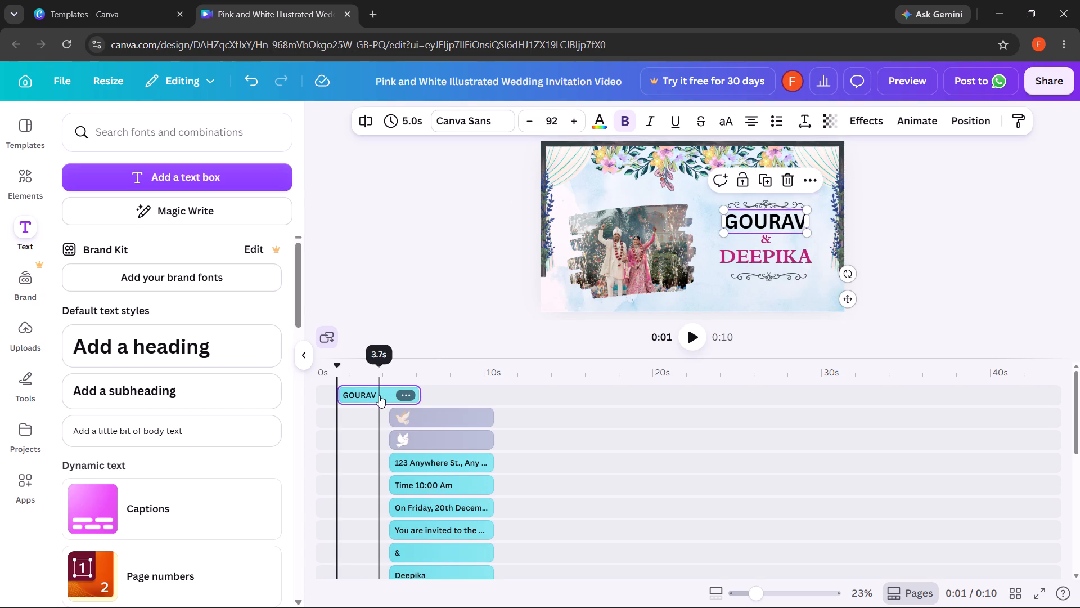
Shift the "GOURAV" heading's timeline clip so that it starts at 0s.
{"action": "left_click_drag", "start_coordinate": [364, 391], "coordinate": [340, 396]}
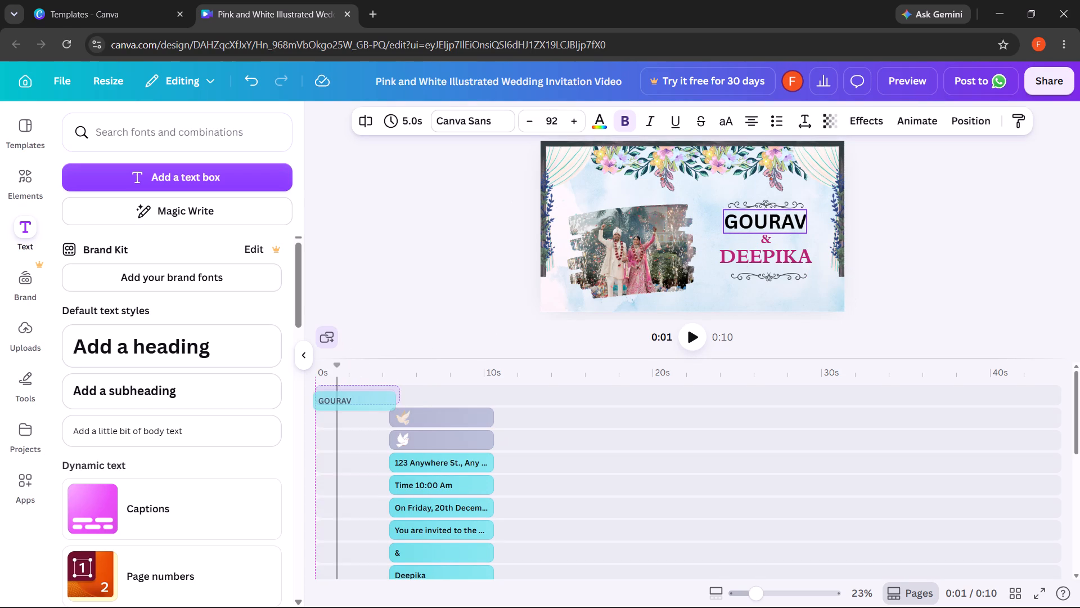
{"action": "left_click_drag", "start_coordinate": [340, 396], "coordinate": [342, 390]}
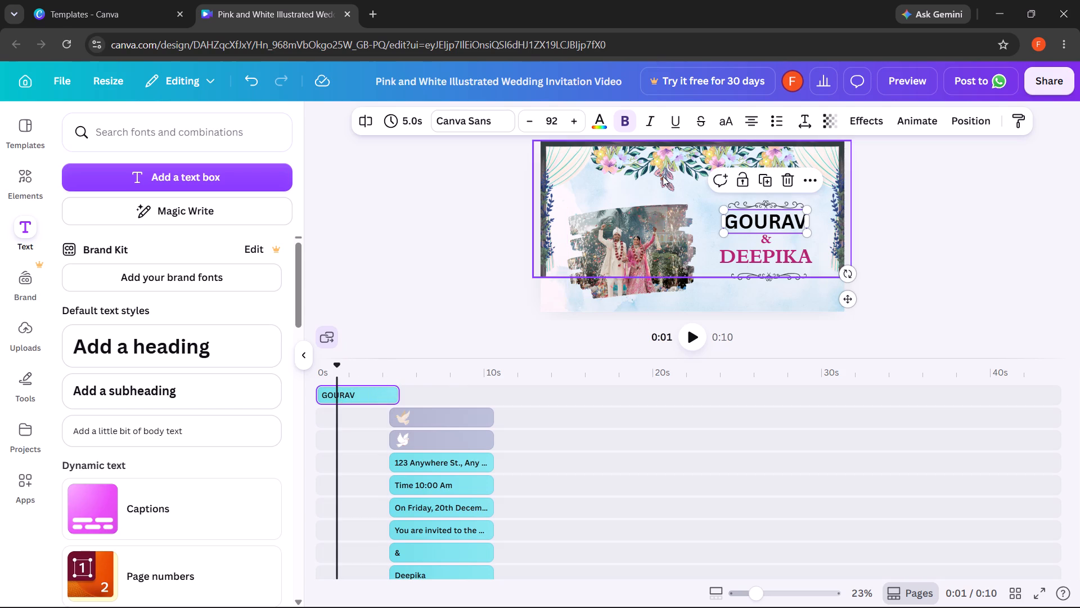
Recolour the "GOURAV" heading magenta #b72473 to match the "DEEPIKA" text, and deselect it.
{"action": "left_click", "coordinate": [597, 120]}
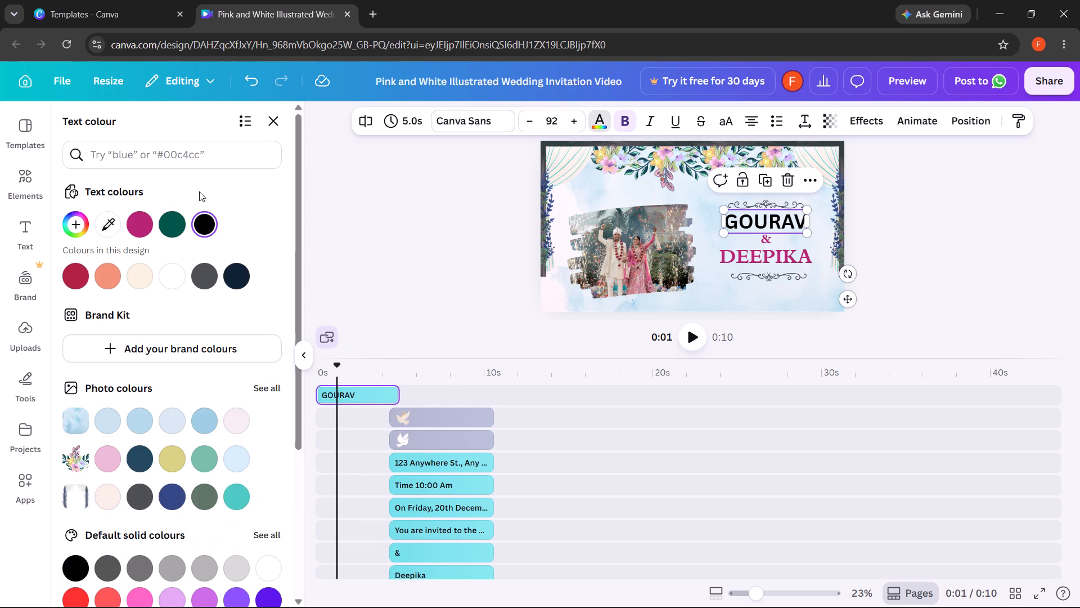
{"action": "left_click", "coordinate": [134, 225]}
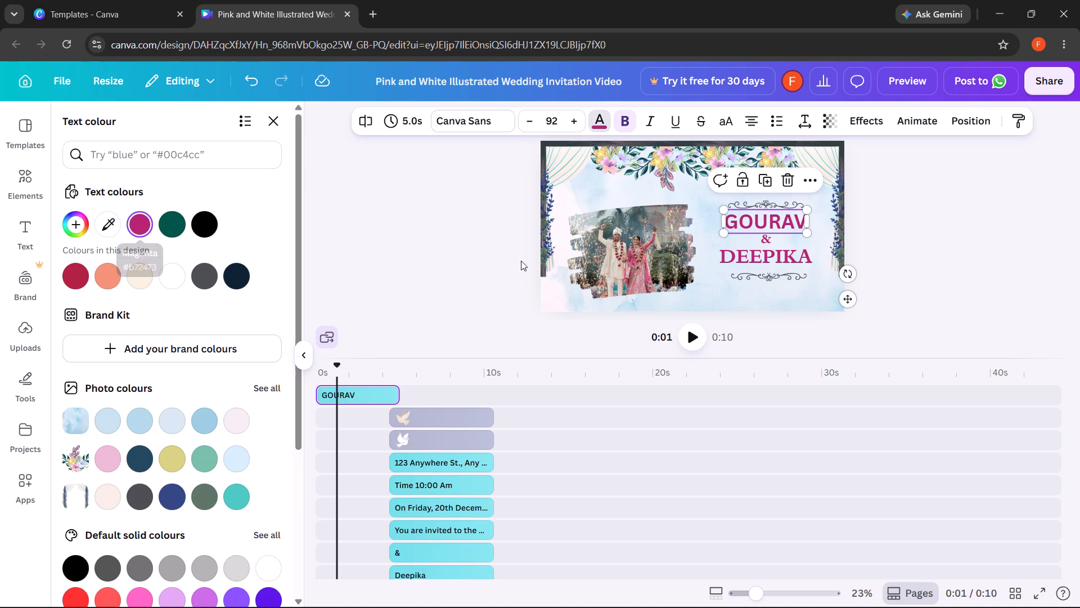
{"action": "left_click", "coordinate": [705, 239]}
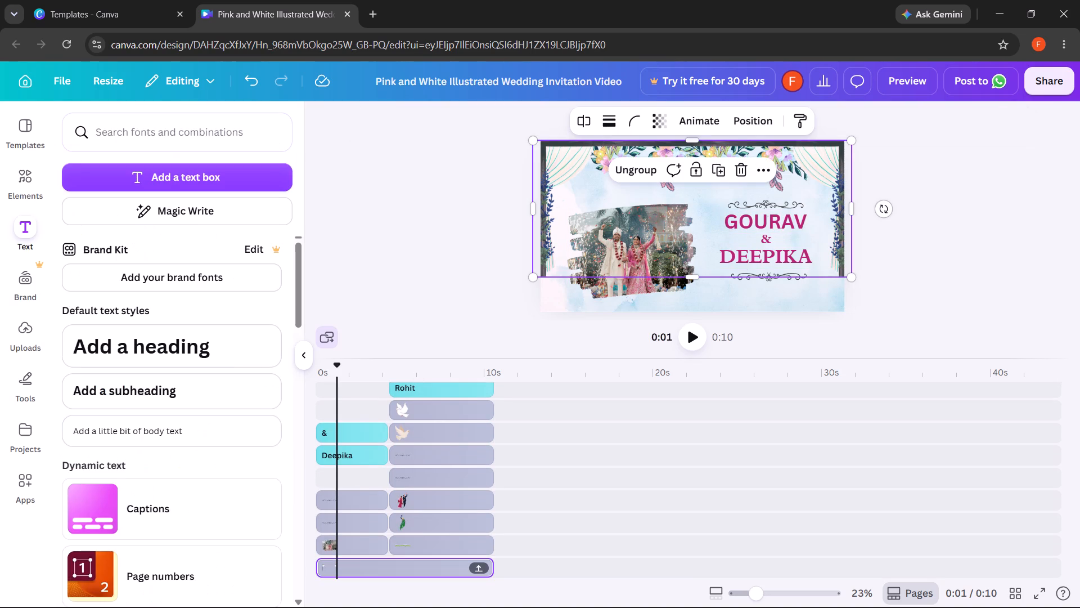
Readjust the "GOURAV" clip's position on the timeline so that it starts just after 0s, and deselect it.
{"action": "scroll", "coordinate": [344, 428], "scroll_direction": "up", "scroll_amount": 2}
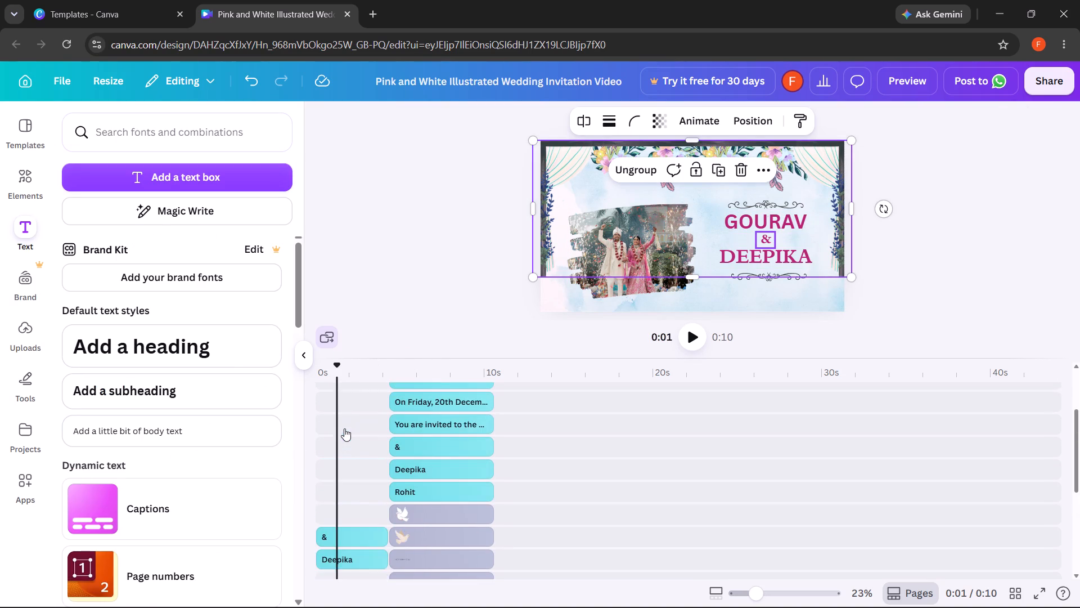
{"action": "scroll", "coordinate": [344, 428], "scroll_direction": "up", "scroll_amount": 5}
{"action": "left_click_drag", "start_coordinate": [343, 387], "coordinate": [328, 387]}
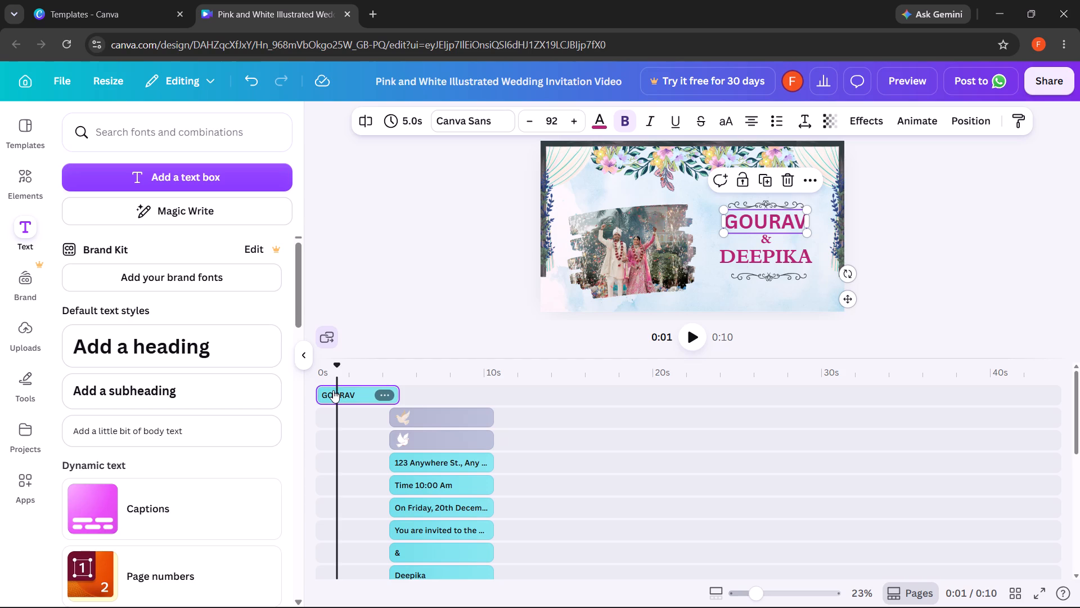
{"action": "left_click_drag", "start_coordinate": [329, 391], "coordinate": [323, 391]}
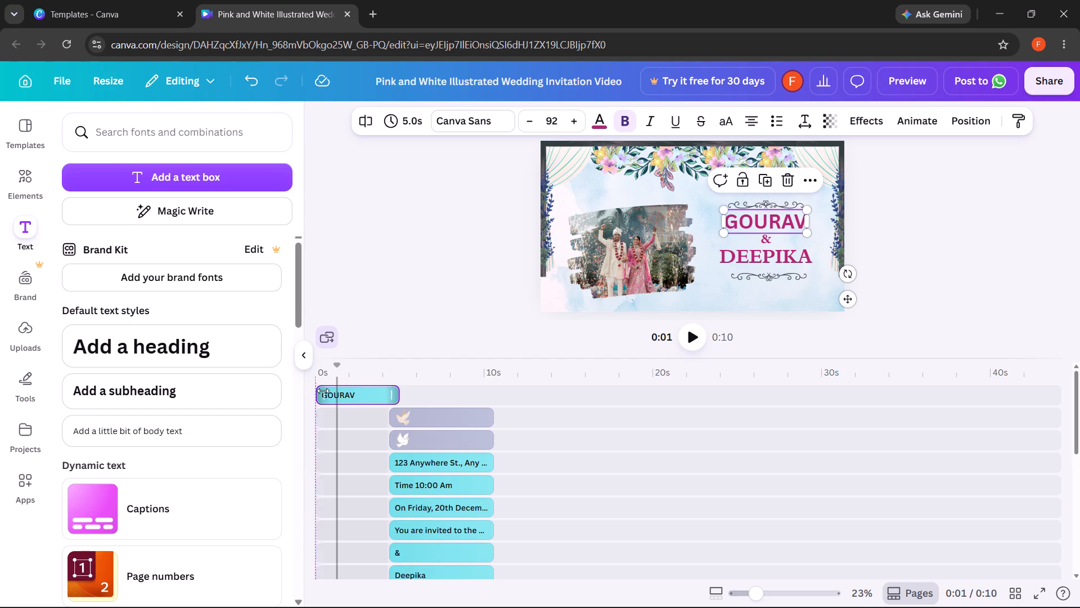
{"action": "left_click_drag", "start_coordinate": [323, 391], "coordinate": [317, 391]}
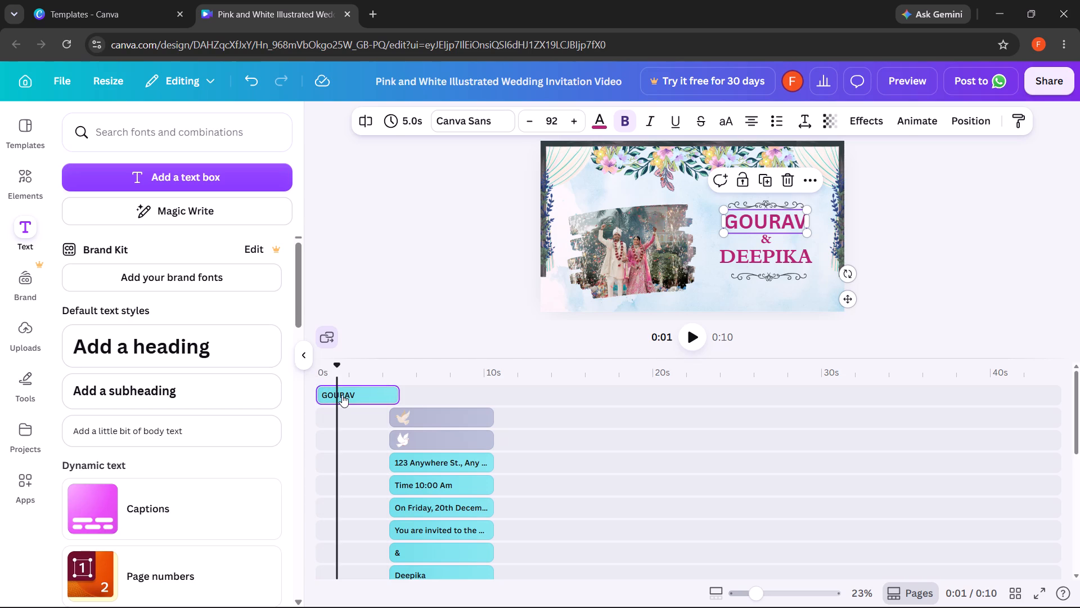
{"action": "left_click_drag", "start_coordinate": [344, 395], "coordinate": [370, 392]}
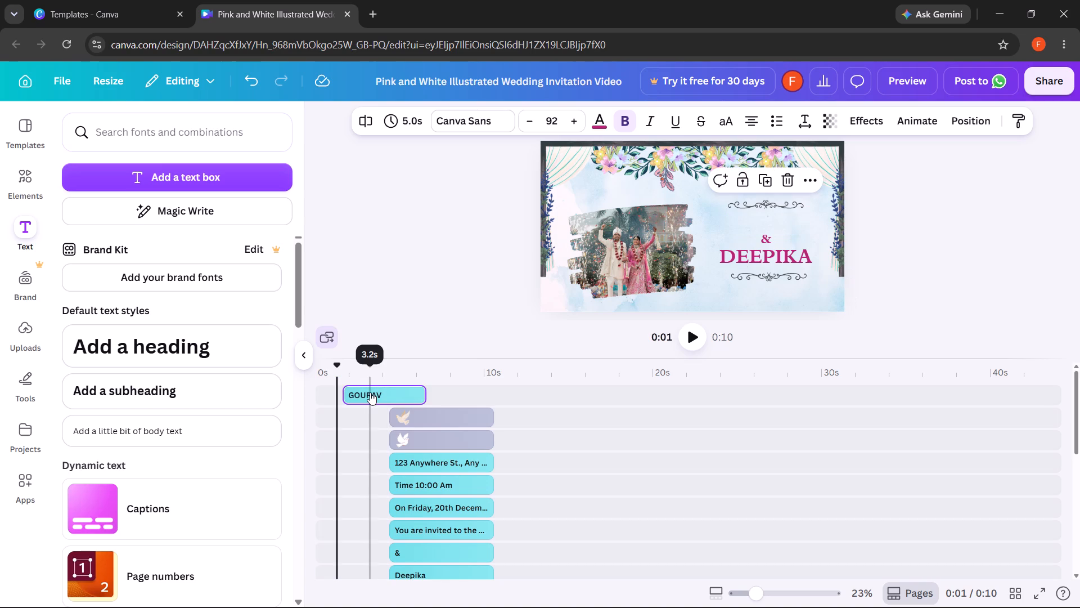
{"action": "left_click_drag", "start_coordinate": [370, 392], "coordinate": [334, 396]}
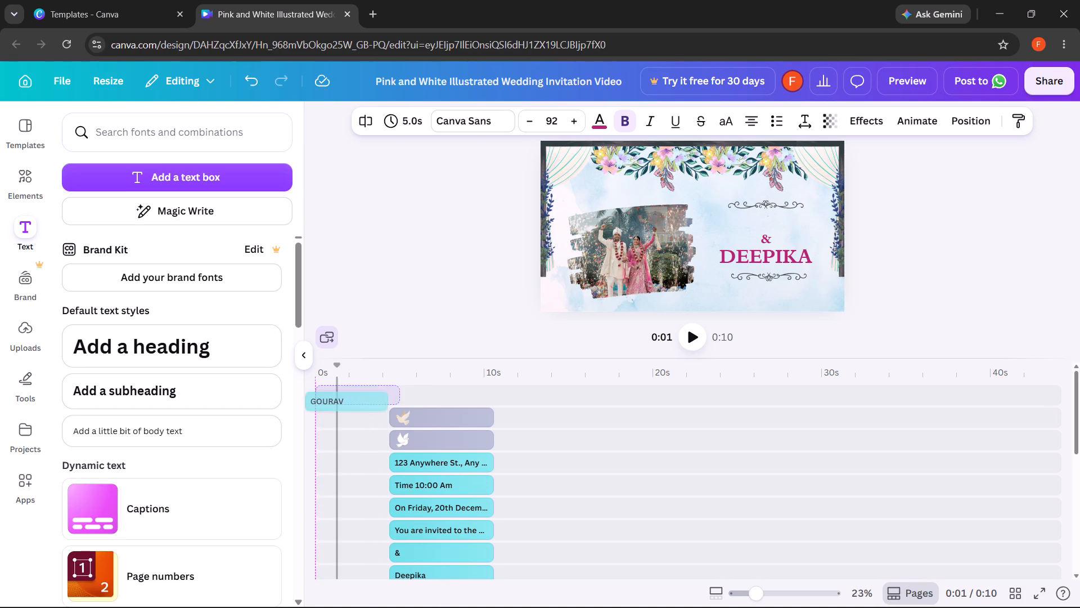
{"action": "left_click_drag", "start_coordinate": [334, 396], "coordinate": [345, 391]}
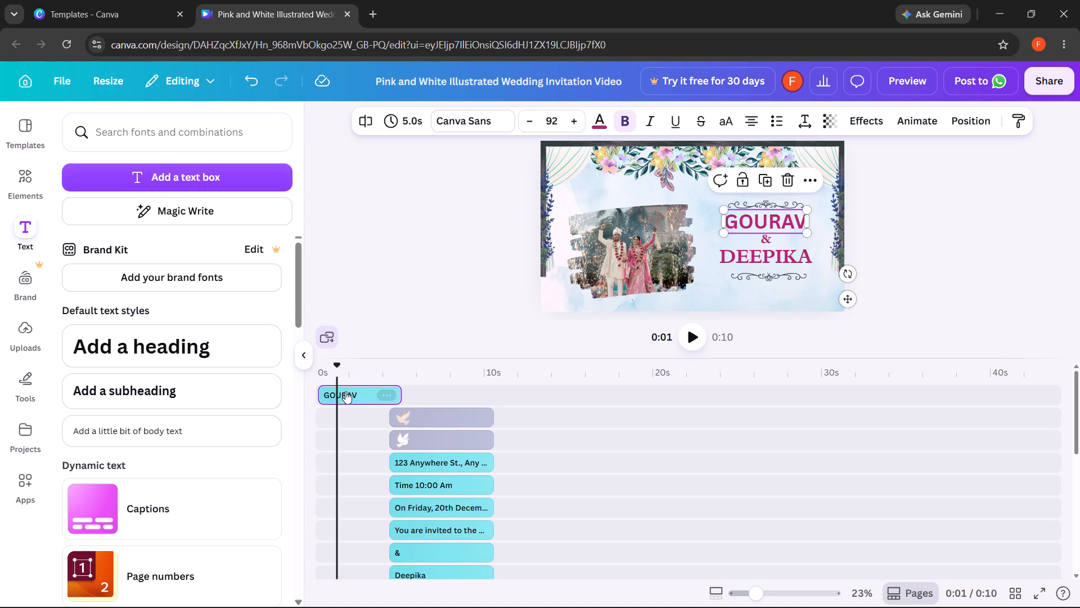
{"action": "left_click", "coordinate": [422, 294]}
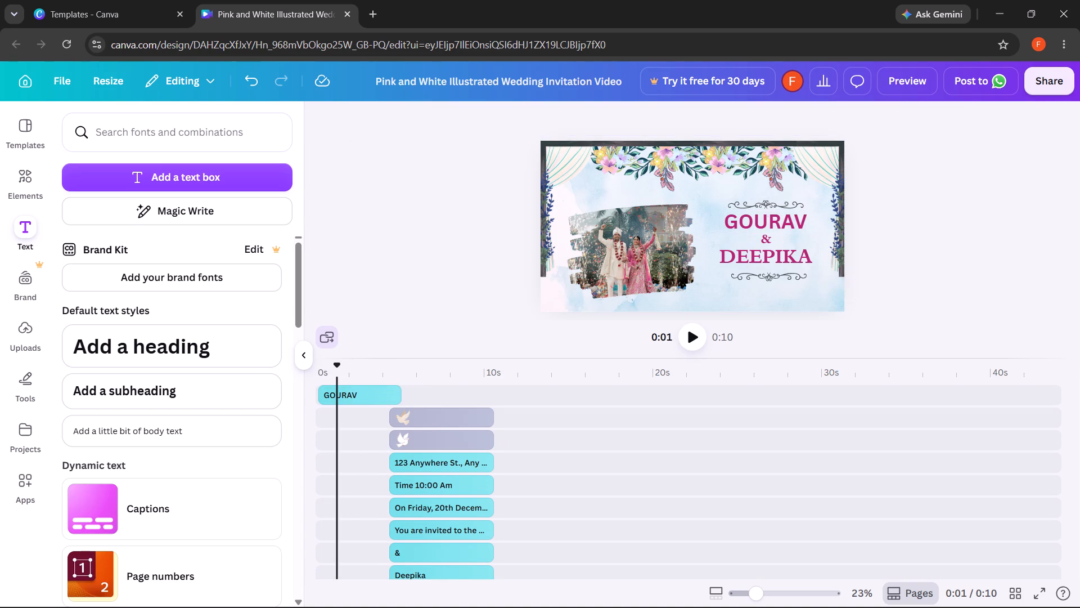
Play the opening scene to check how the "GOURAV" heading behaves up to the scene transition, and pause the playback.
{"action": "left_click", "coordinate": [693, 342]}
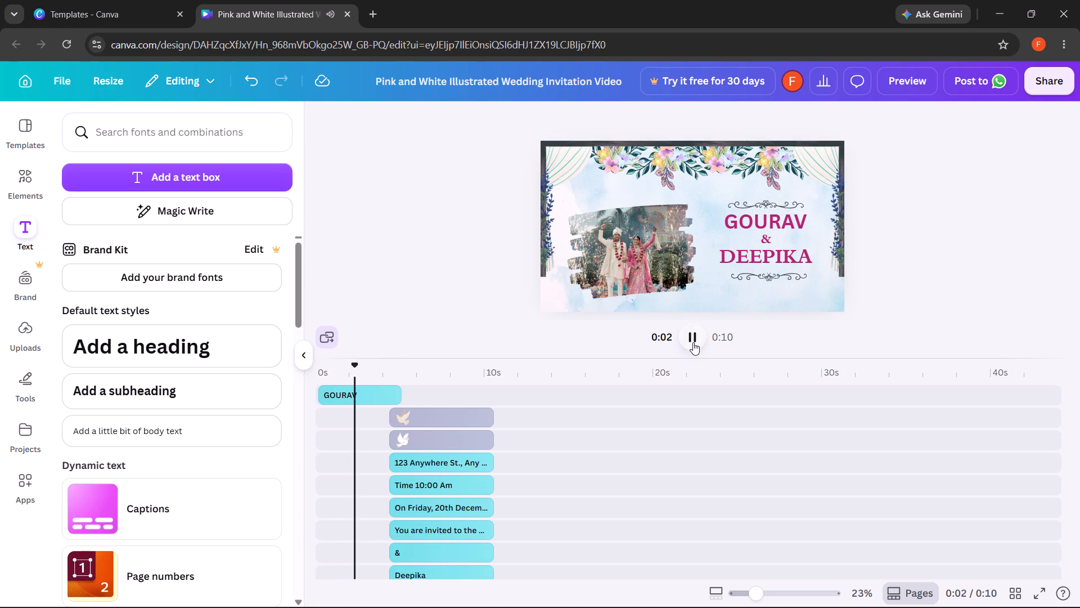
{"action": "left_click", "coordinate": [693, 342]}
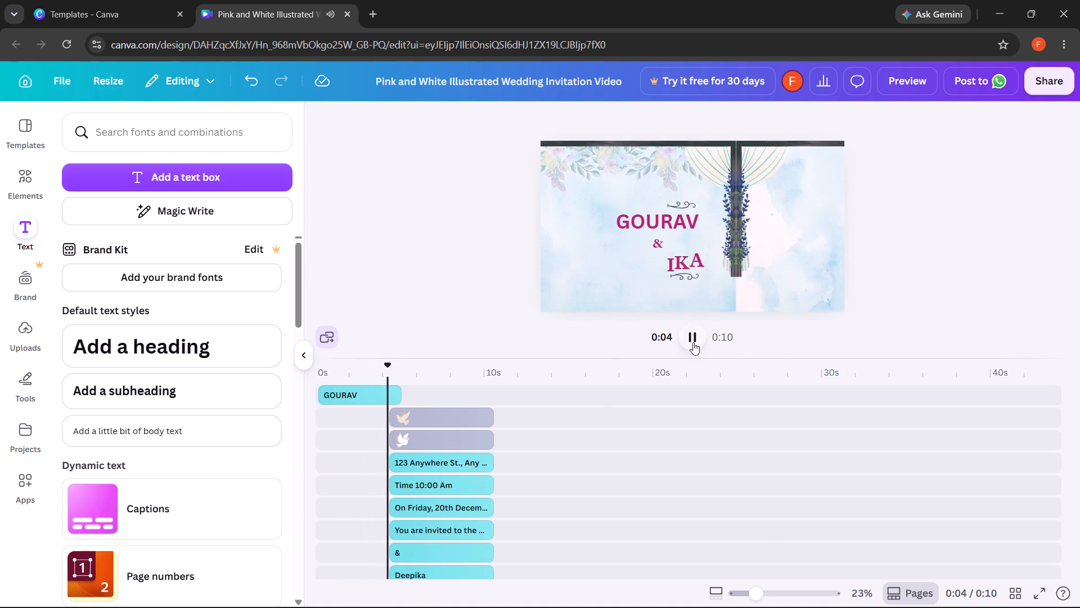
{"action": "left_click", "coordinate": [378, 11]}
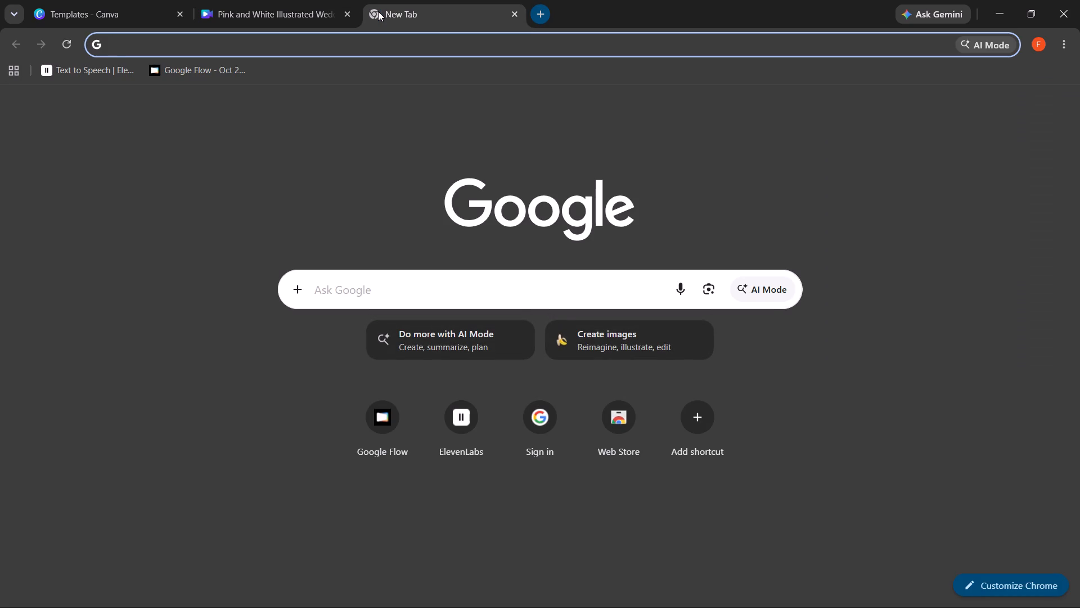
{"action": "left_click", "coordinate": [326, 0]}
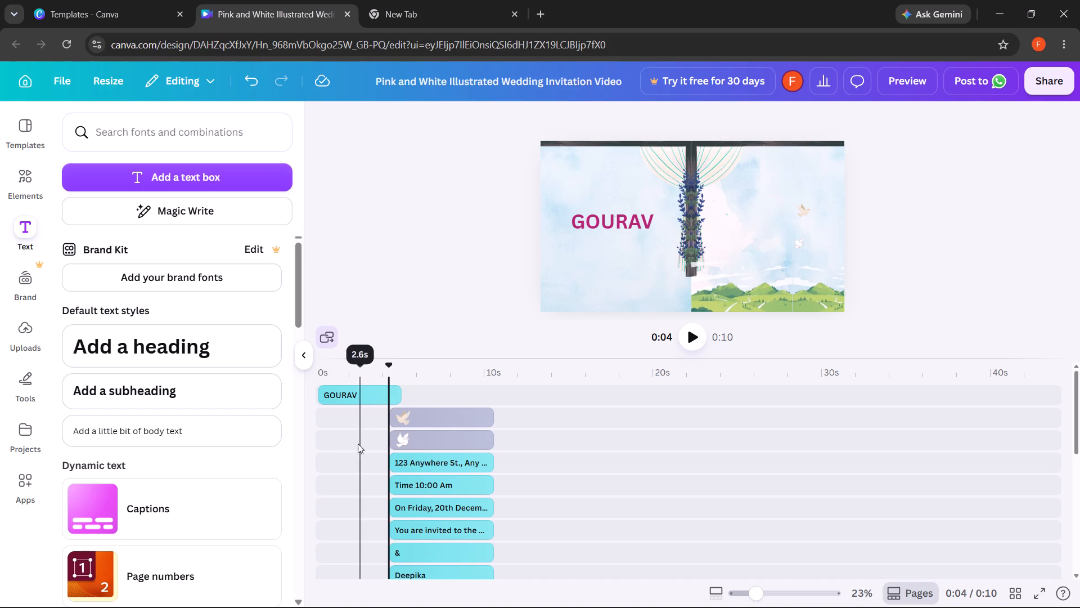
Trim the end of the "GOURAV" clip back to the scene transition, giving it a duration of 4.2s.
{"action": "scroll", "coordinate": [349, 430], "scroll_direction": "right", "scroll_amount": 3}
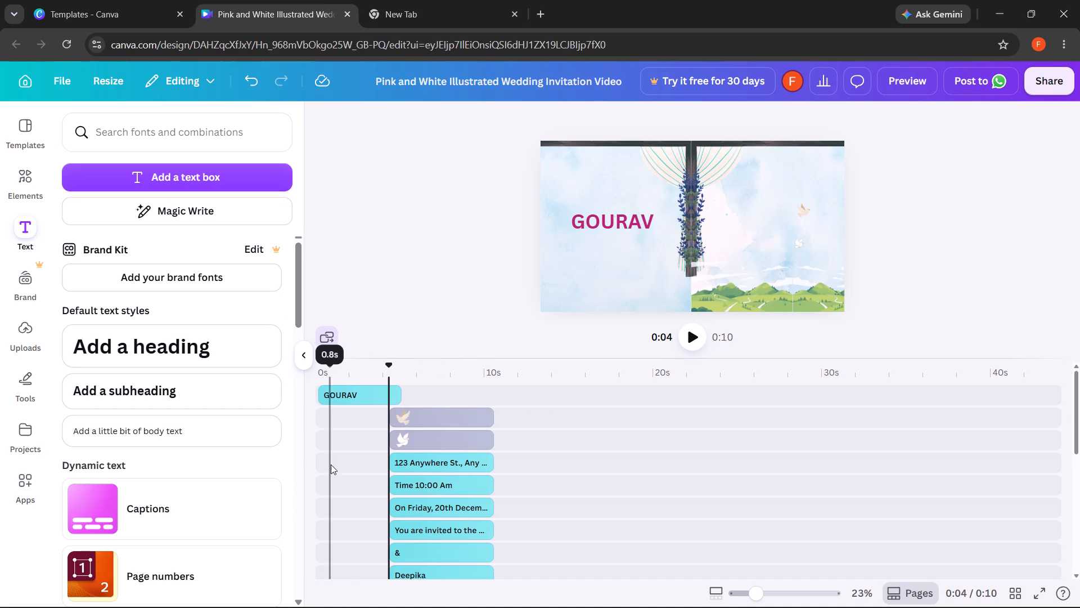
{"action": "left_click", "coordinate": [314, 402]}
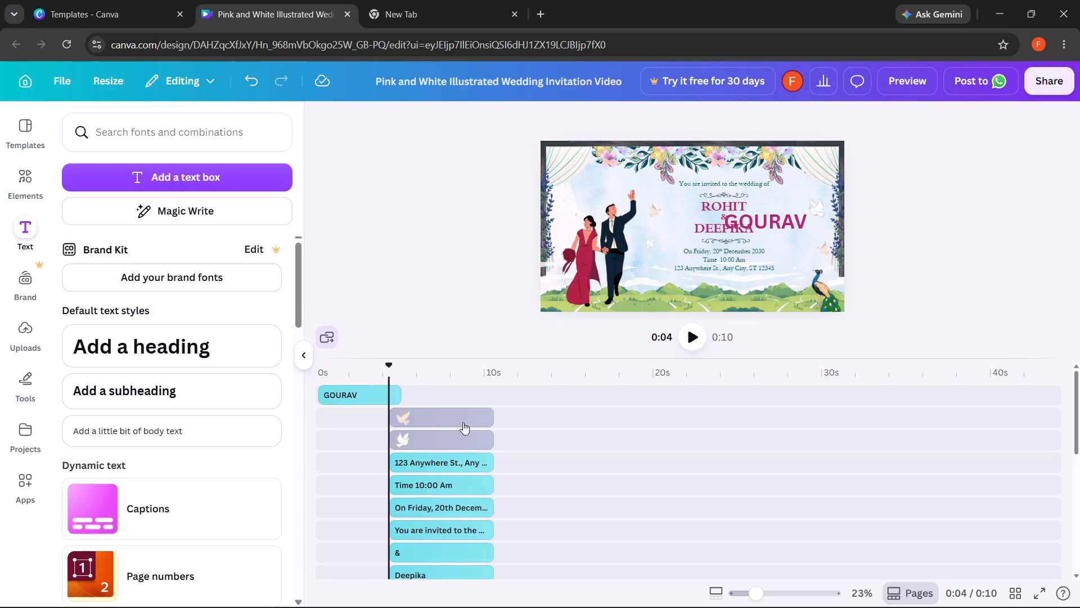
{"action": "scroll", "coordinate": [381, 450], "scroll_direction": "right", "scroll_amount": 7}
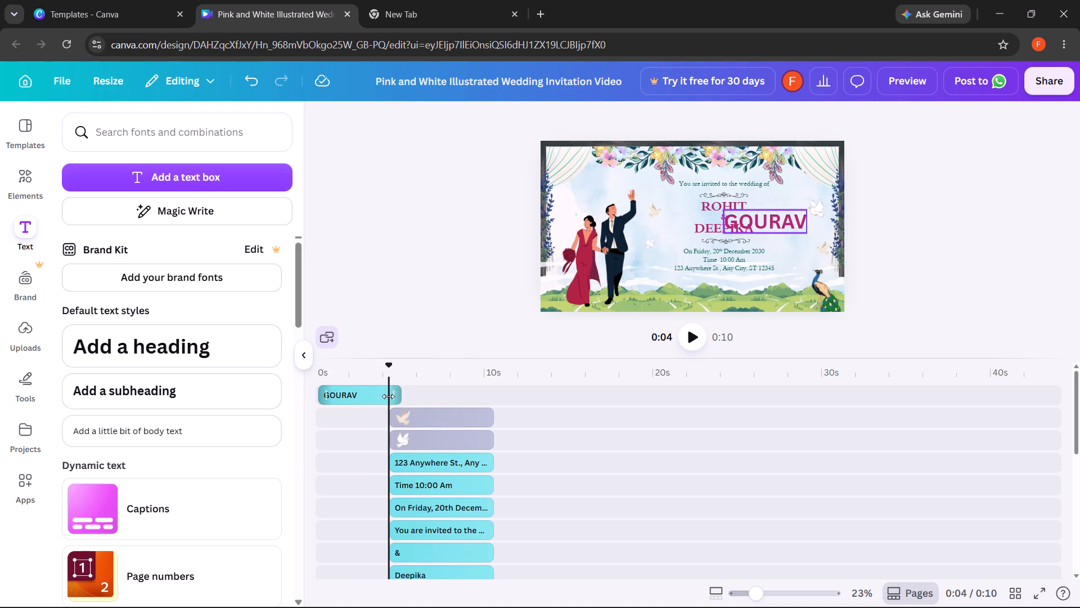
{"action": "left_click_drag", "start_coordinate": [388, 396], "coordinate": [368, 401]}
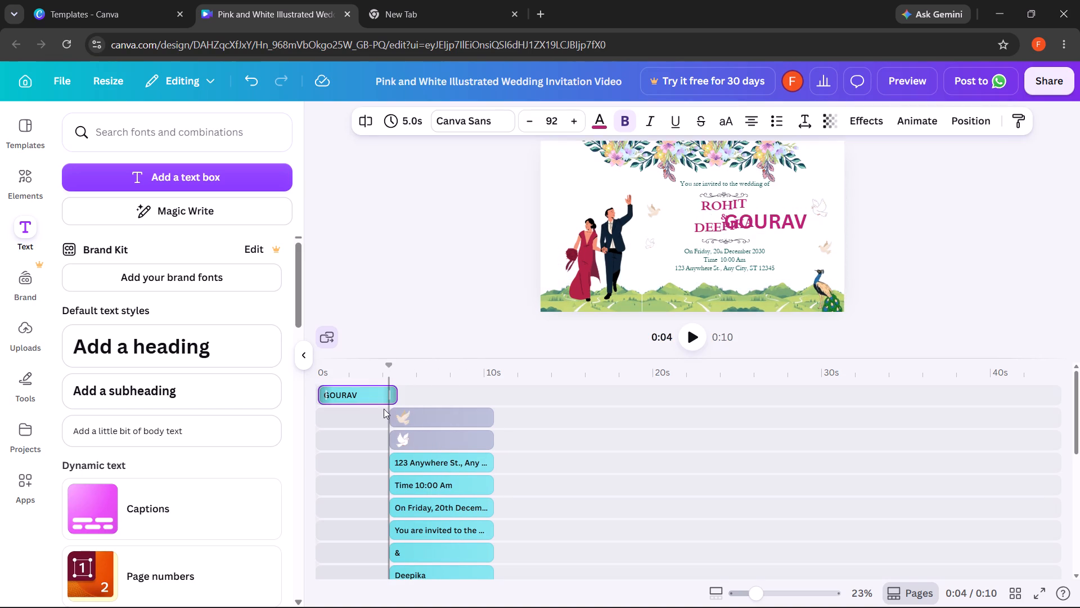
{"action": "left_click_drag", "start_coordinate": [388, 412], "coordinate": [373, 413]}
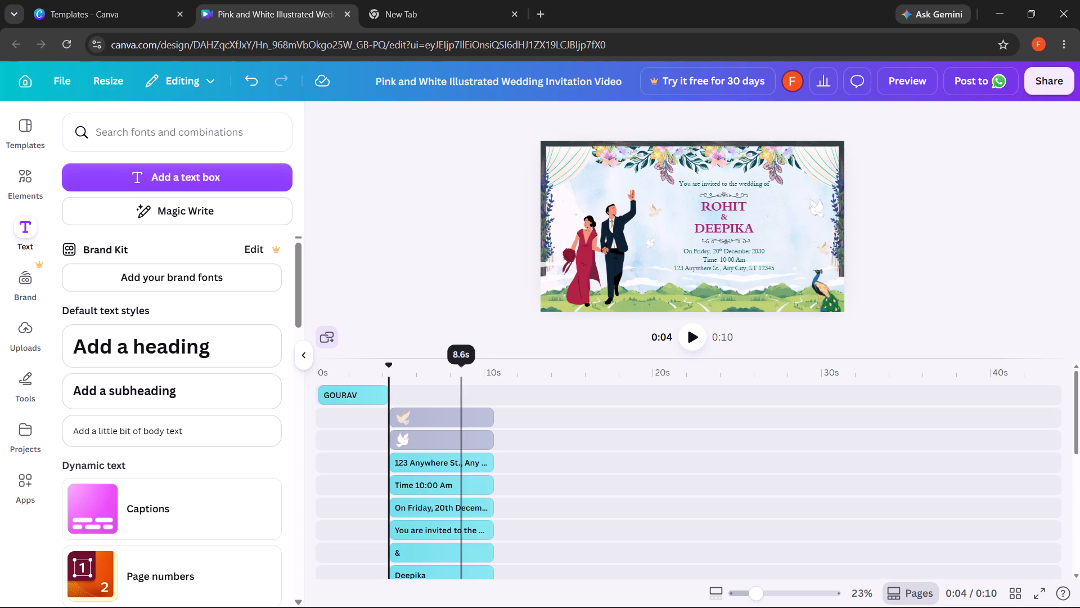
Play the video from about 1s across the scene transition to check the trimmed "GOURAV" heading, and pause the playback.
{"action": "left_click", "coordinate": [334, 394]}
{"action": "left_click", "coordinate": [334, 394]}
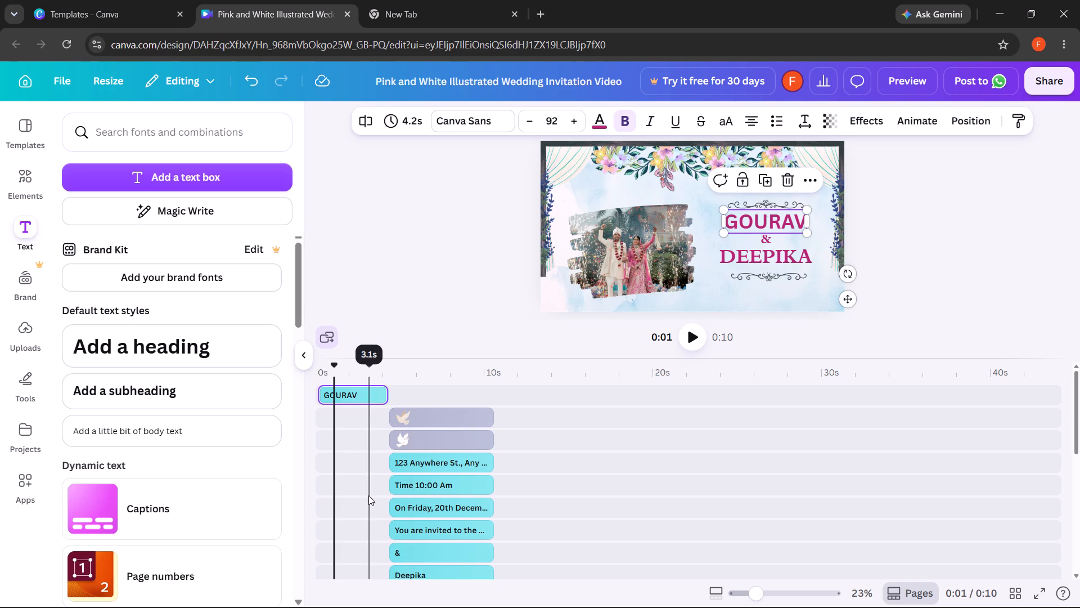
{"action": "scroll", "coordinate": [368, 495], "scroll_direction": "up", "scroll_amount": 1}
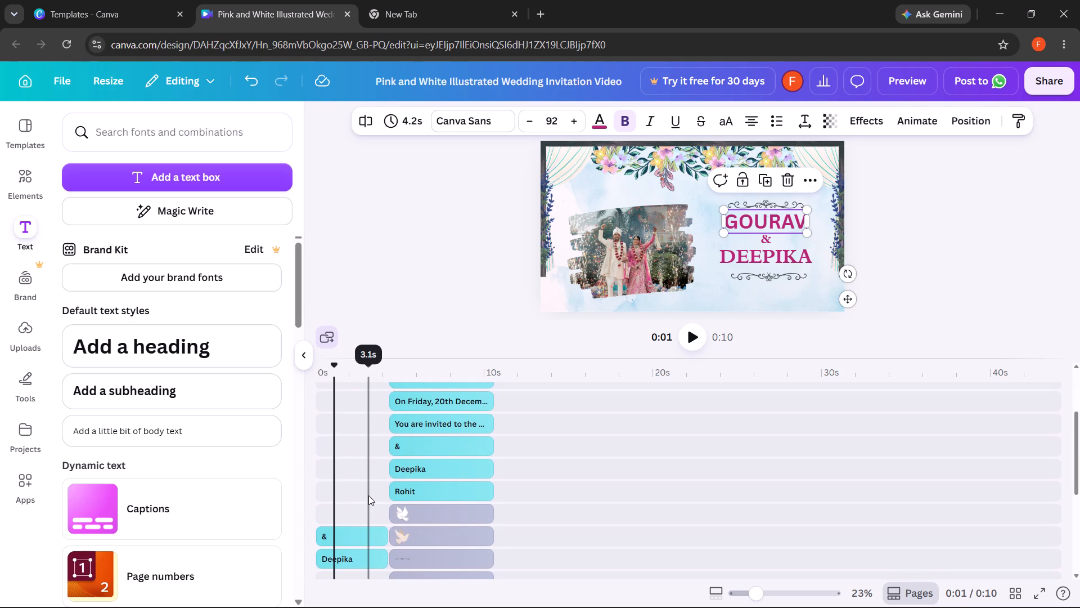
{"action": "scroll", "coordinate": [368, 495], "scroll_direction": "up", "scroll_amount": 1}
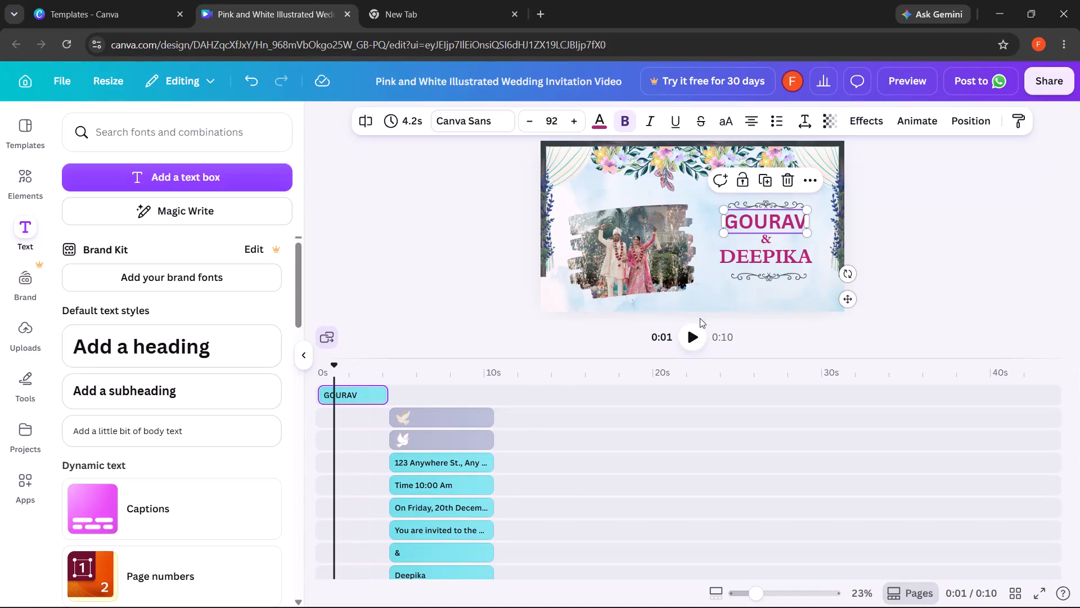
{"action": "left_click", "coordinate": [687, 341]}
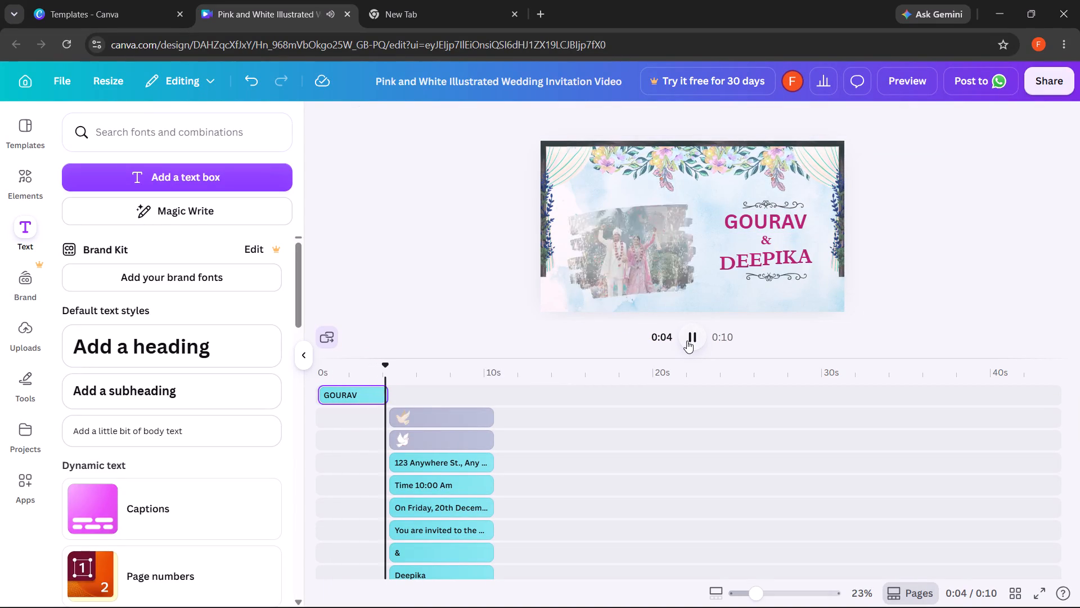
{"action": "left_click", "coordinate": [687, 341]}
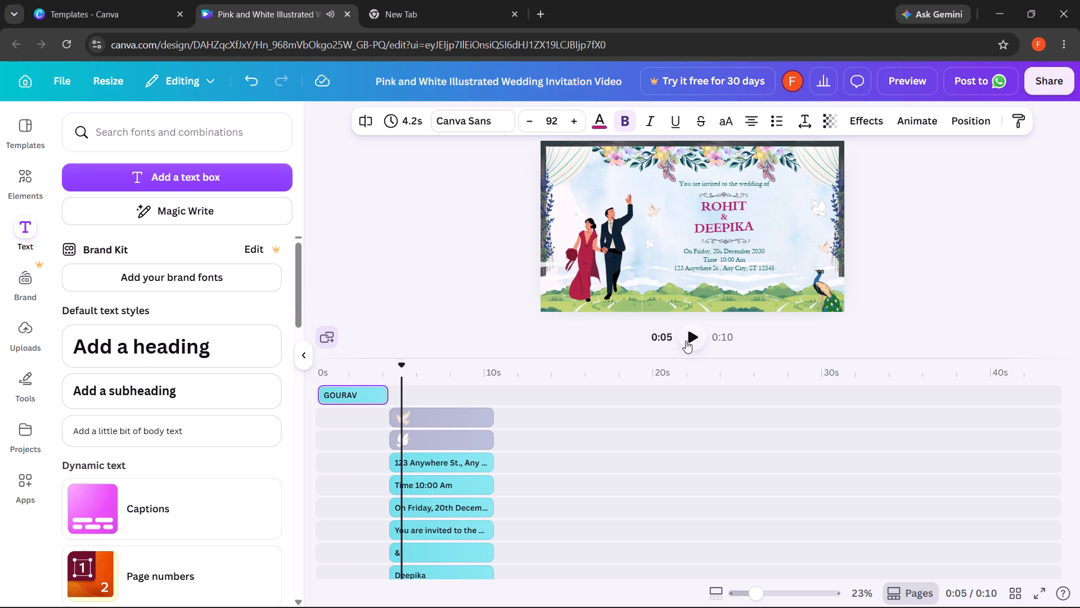
Shift the "GOURAV" clip on the timeline so that it starts at 0s, in line with the other opening-scene clips.
{"action": "left_click", "coordinate": [372, 396]}
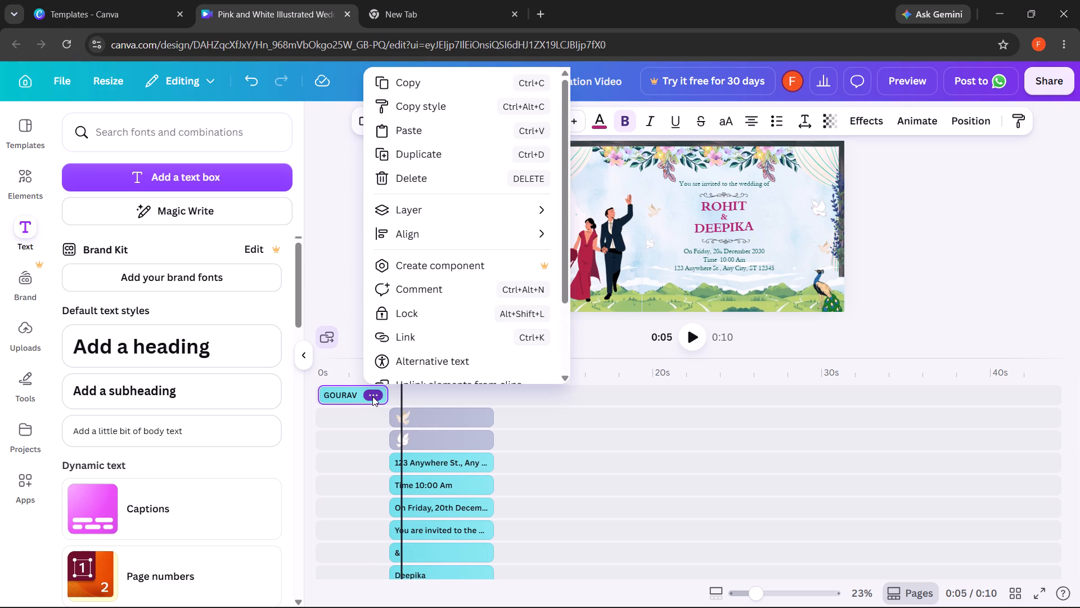
{"action": "left_click", "coordinate": [341, 397]}
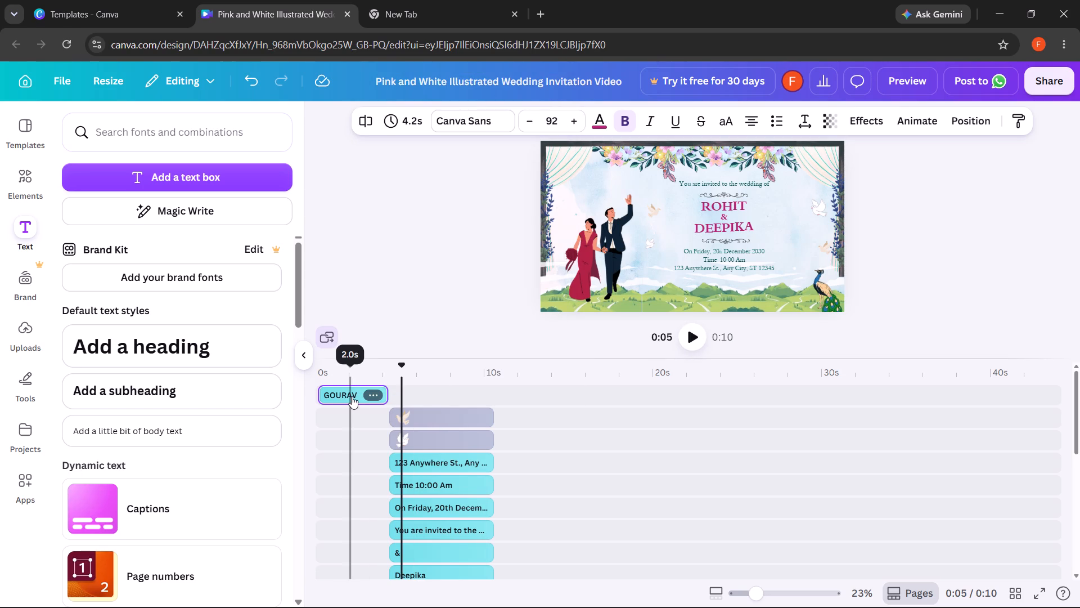
{"action": "left_click", "coordinate": [351, 396]}
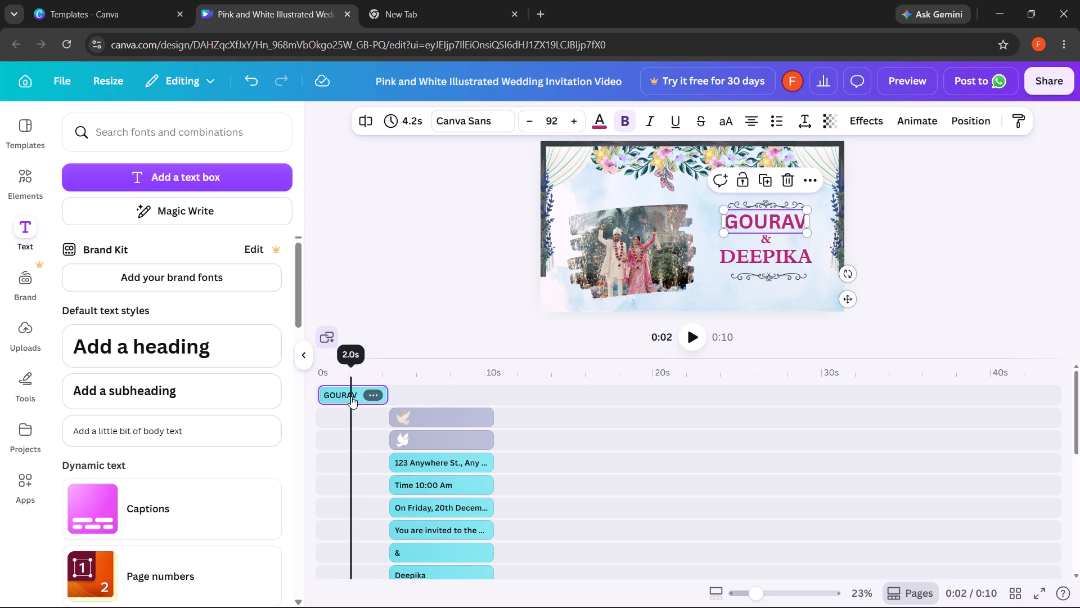
{"action": "left_click_drag", "start_coordinate": [351, 396], "coordinate": [360, 396]}
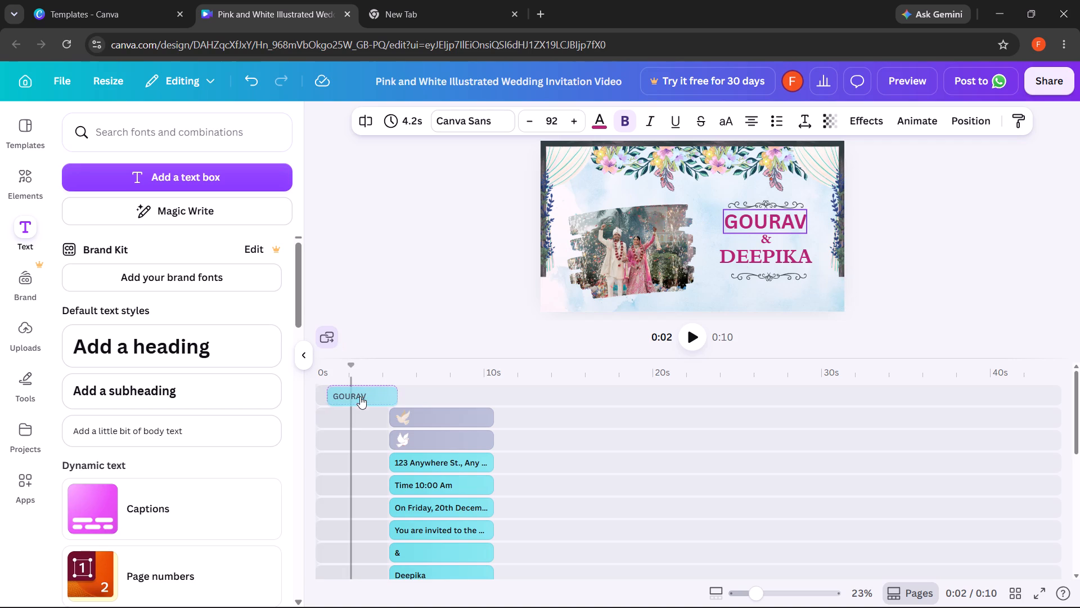
{"action": "left_click", "coordinate": [360, 396]}
{"action": "left_click_drag", "start_coordinate": [360, 396], "coordinate": [346, 396]}
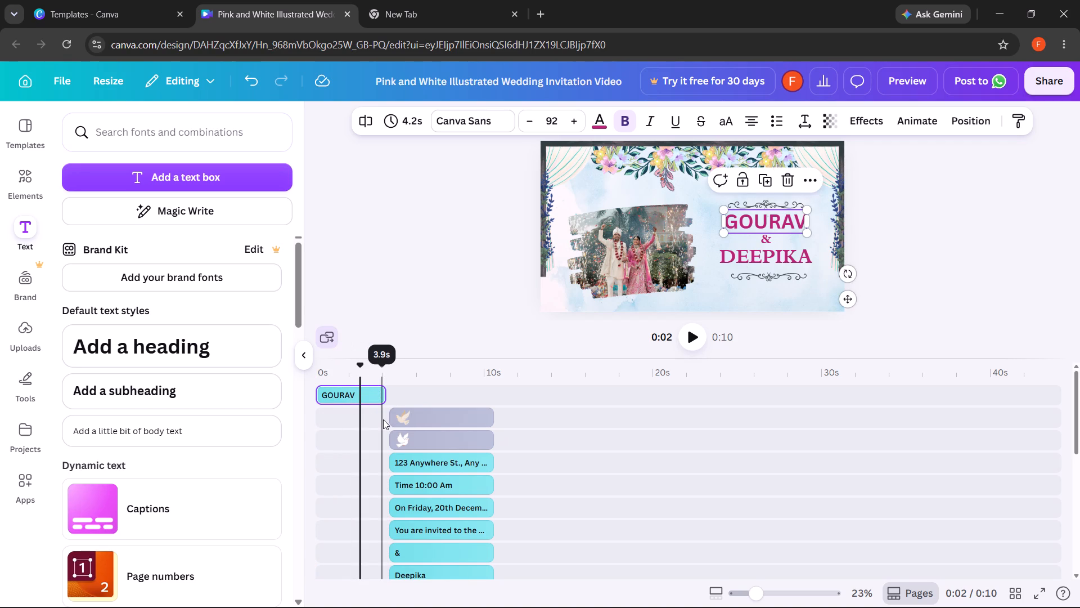
Compare the "GOURAV" clip's timing with the other opening-scene clips and play the video through the scene transition, pausing in the second scene.
{"action": "scroll", "coordinate": [383, 419], "scroll_direction": "down", "scroll_amount": 1}
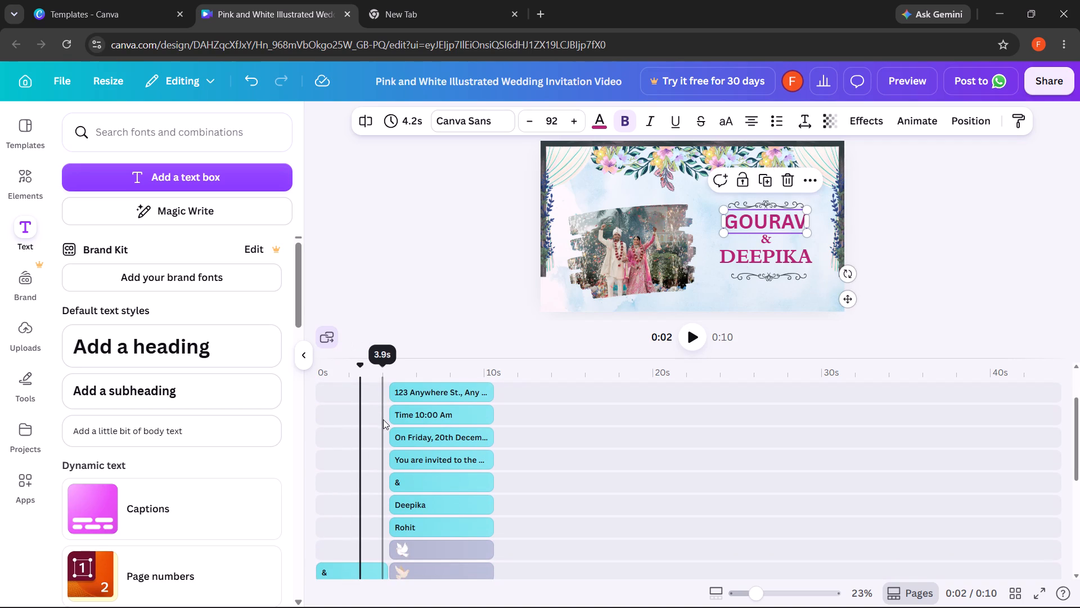
{"action": "scroll", "coordinate": [383, 419], "scroll_direction": "down", "scroll_amount": 2}
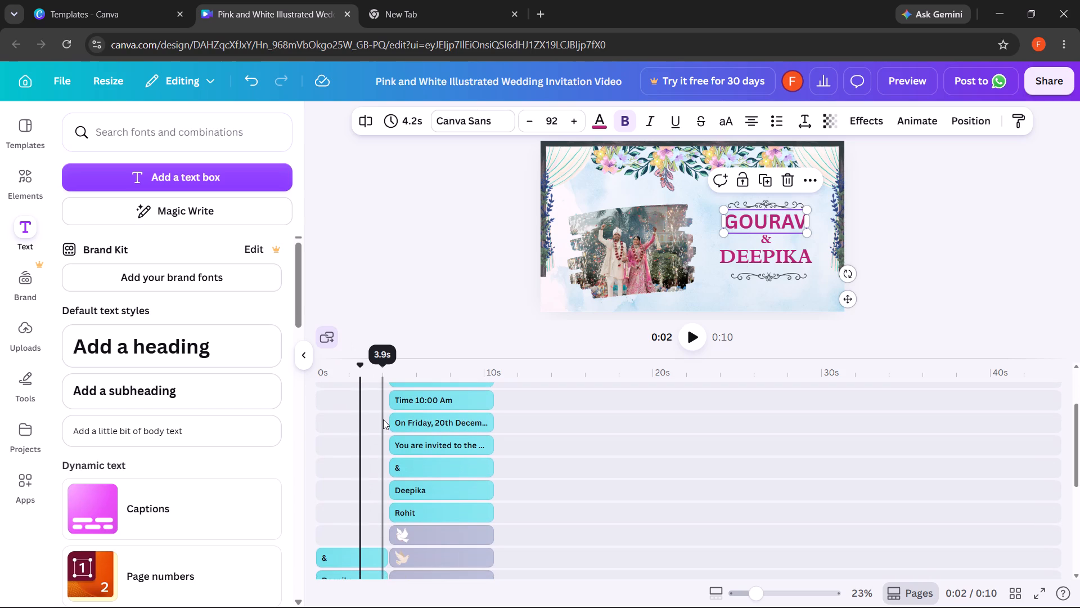
{"action": "scroll", "coordinate": [383, 419], "scroll_direction": "down", "scroll_amount": 1}
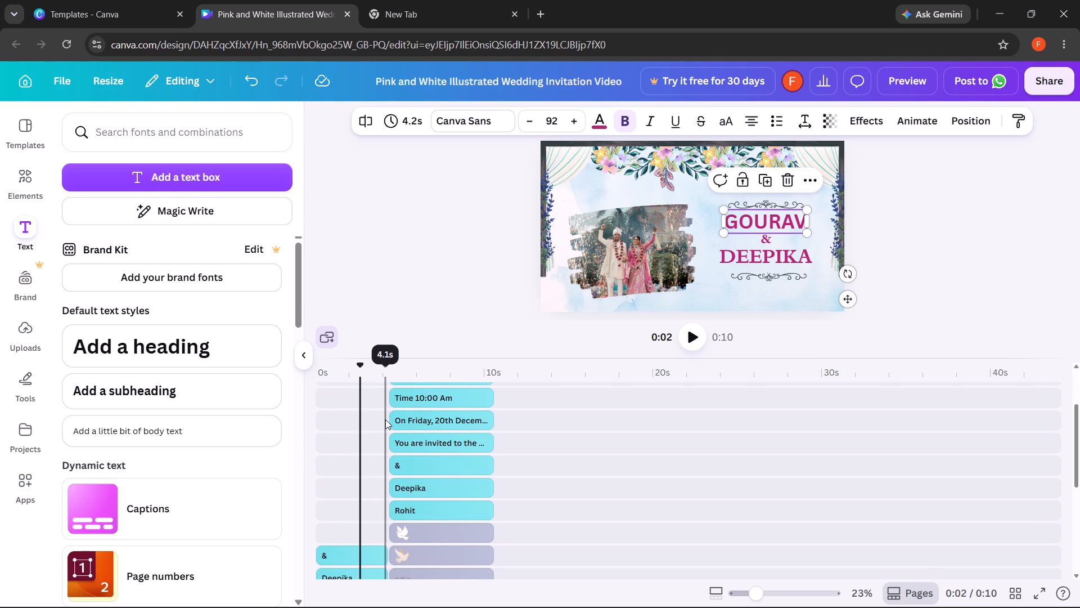
{"action": "scroll", "coordinate": [385, 419], "scroll_direction": "up", "scroll_amount": 3}
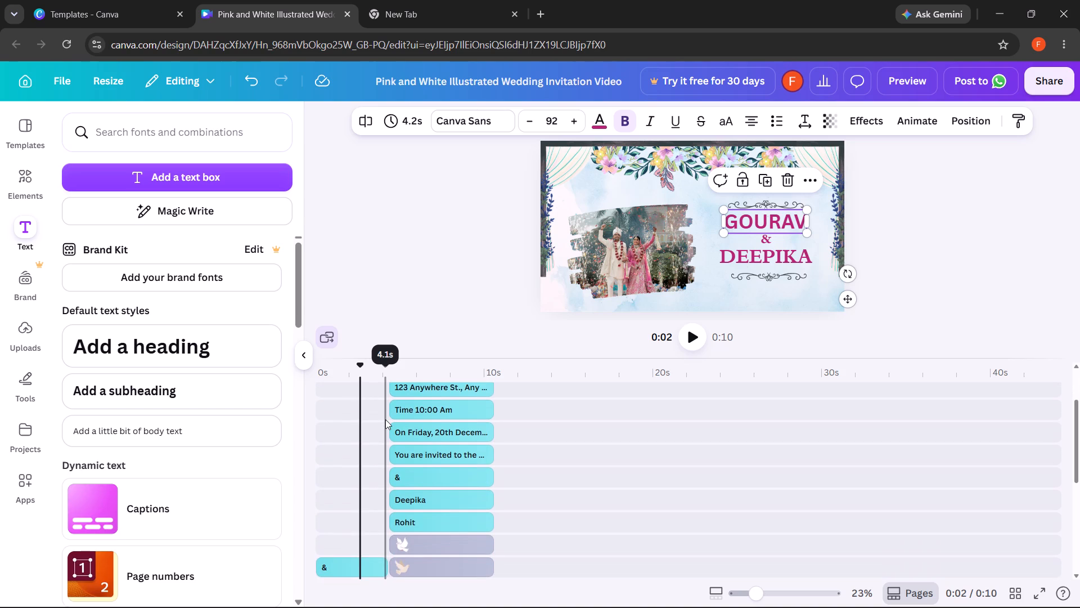
{"action": "left_click", "coordinate": [696, 340]}
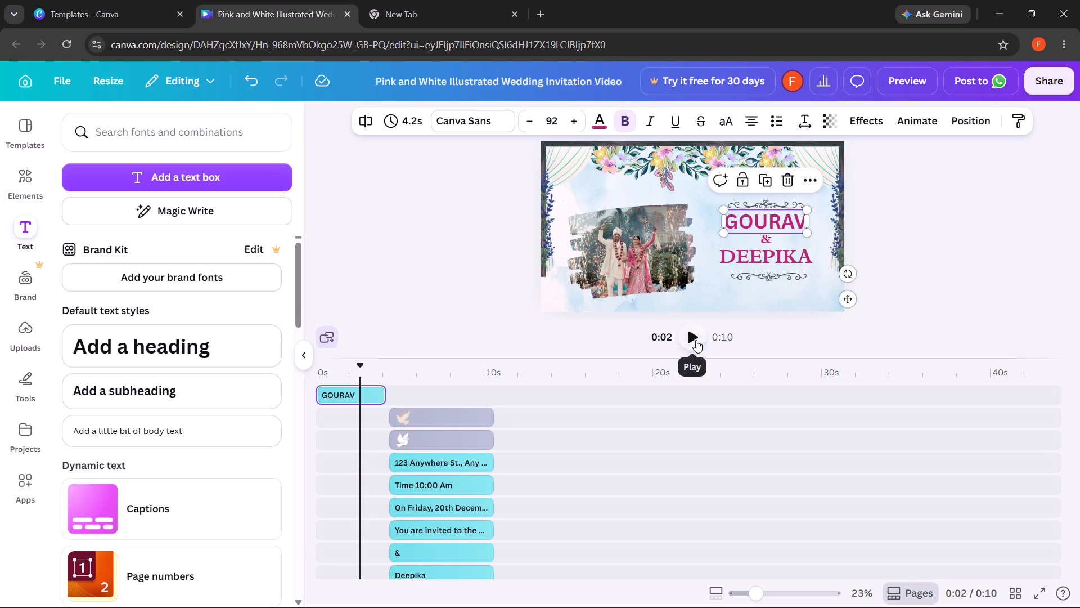
{"action": "left_click", "coordinate": [696, 340]}
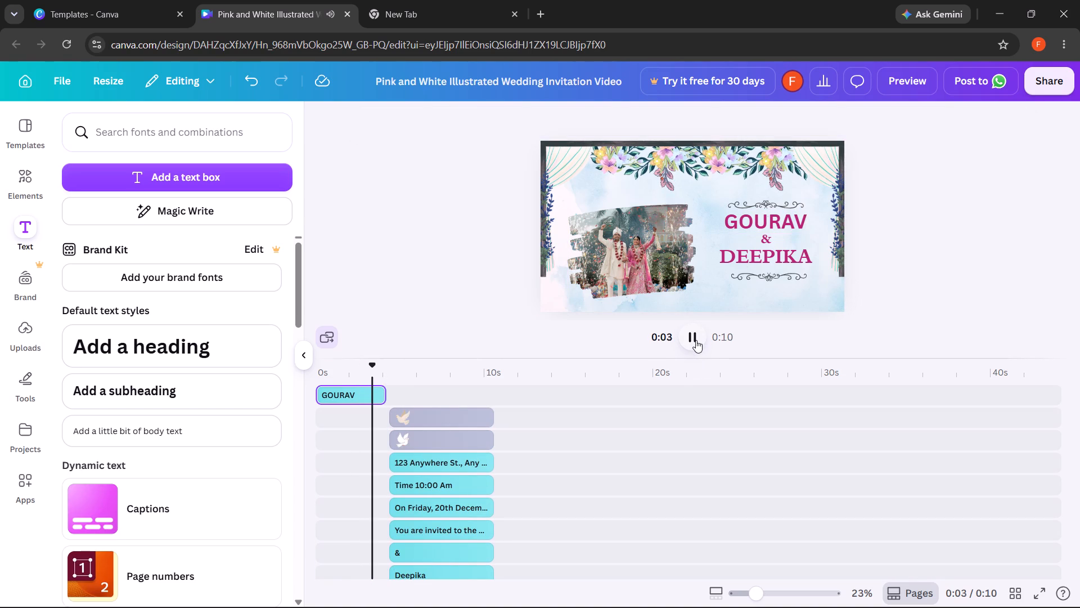
{"action": "left_click", "coordinate": [696, 340]}
{"action": "left_click", "coordinate": [696, 340]}
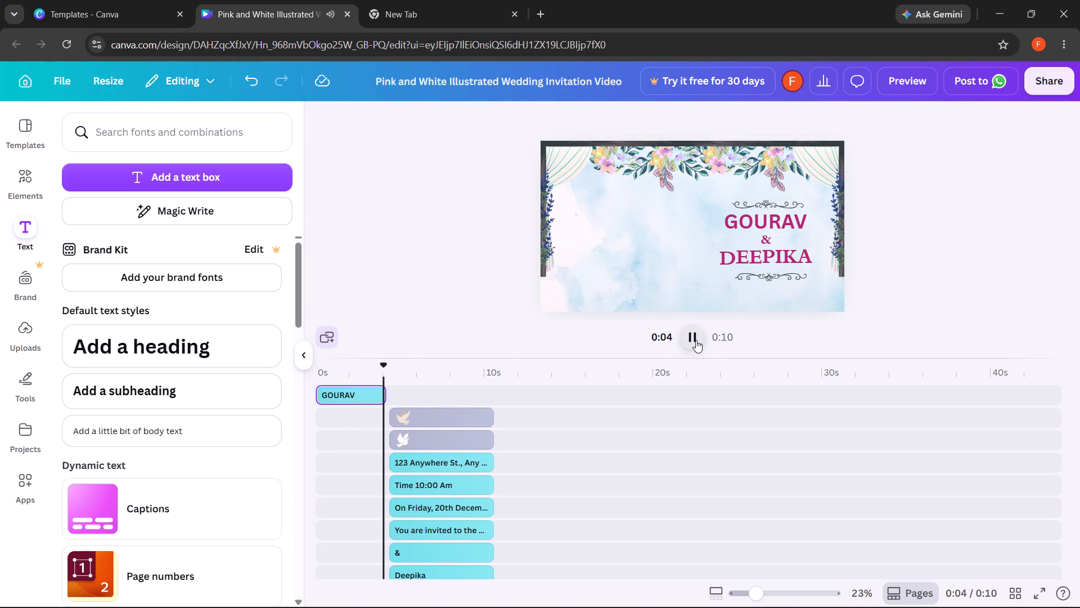
{"action": "left_click", "coordinate": [696, 340]}
{"action": "left_click", "coordinate": [696, 340]}
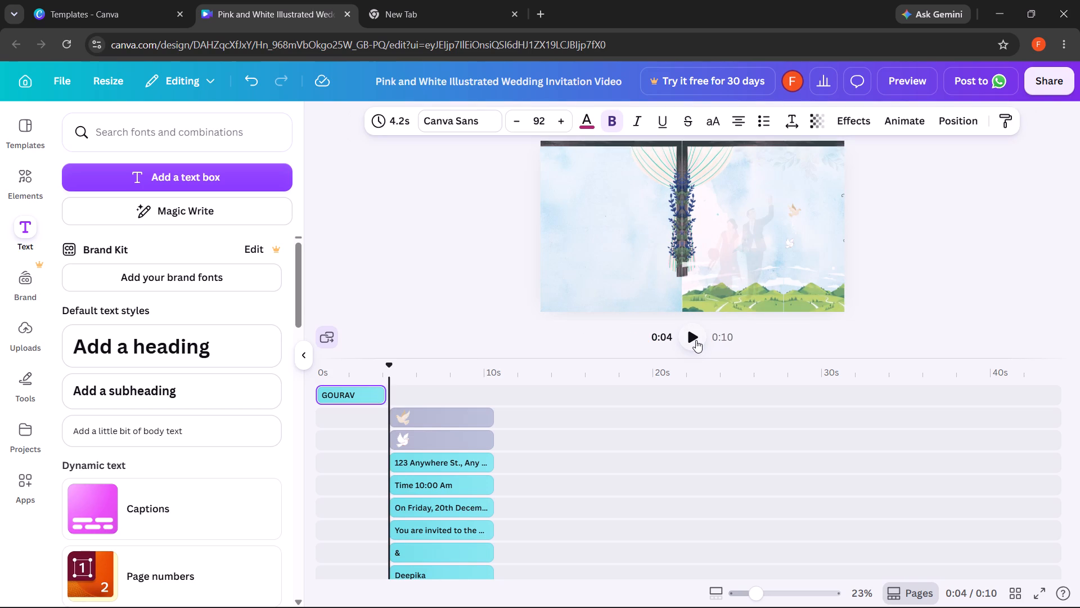
{"action": "left_click", "coordinate": [696, 340]}
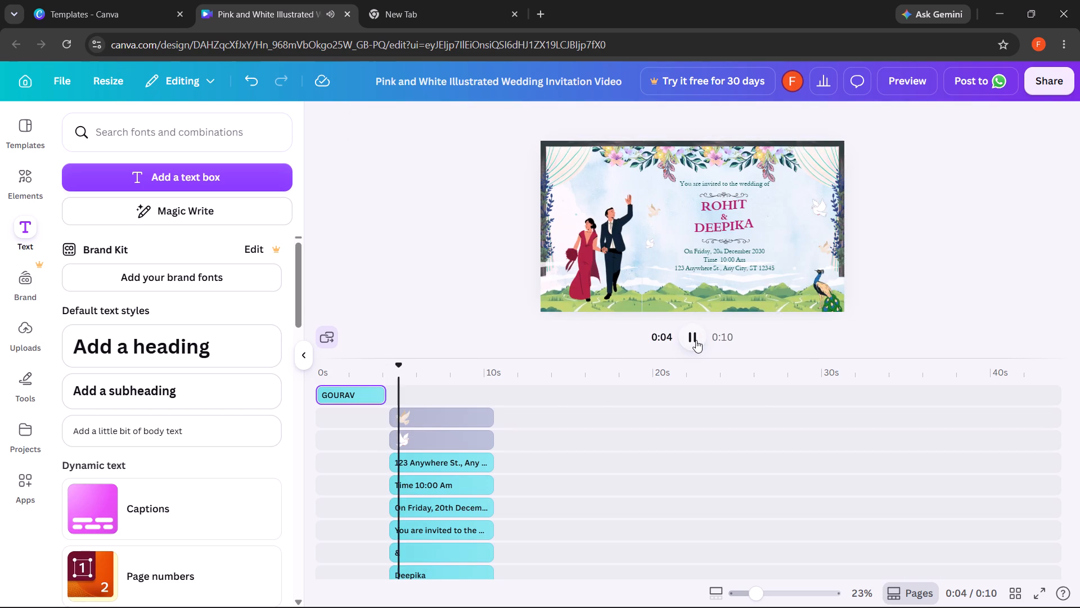
{"action": "left_click", "coordinate": [696, 340]}
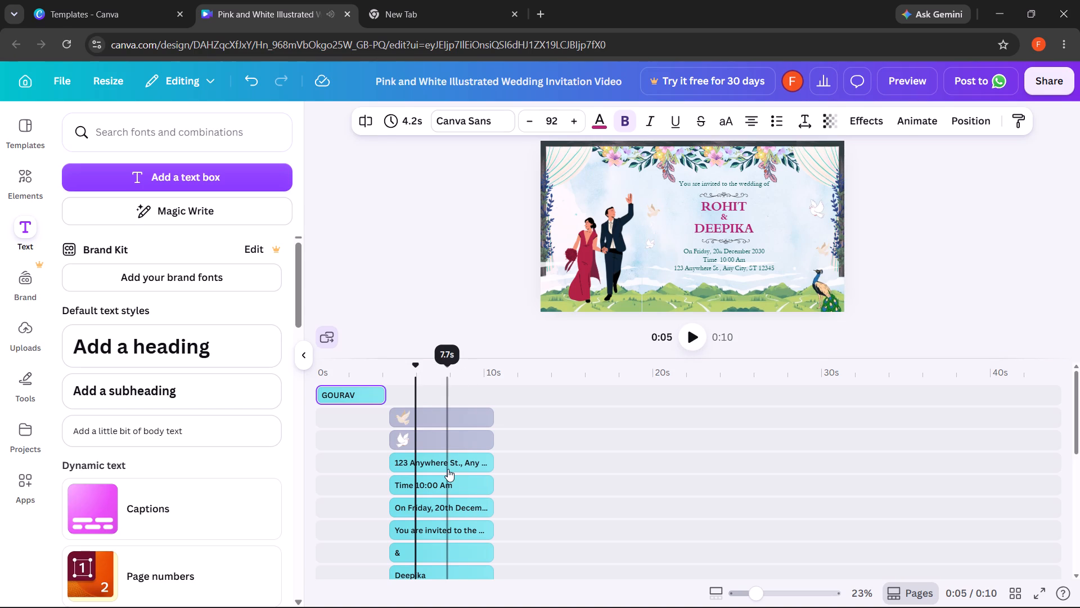
Examine the second scene's clips on the timeline and the options available for the "DEEPIKA" text.
{"action": "scroll", "coordinate": [399, 490], "scroll_direction": "right", "scroll_amount": 1}
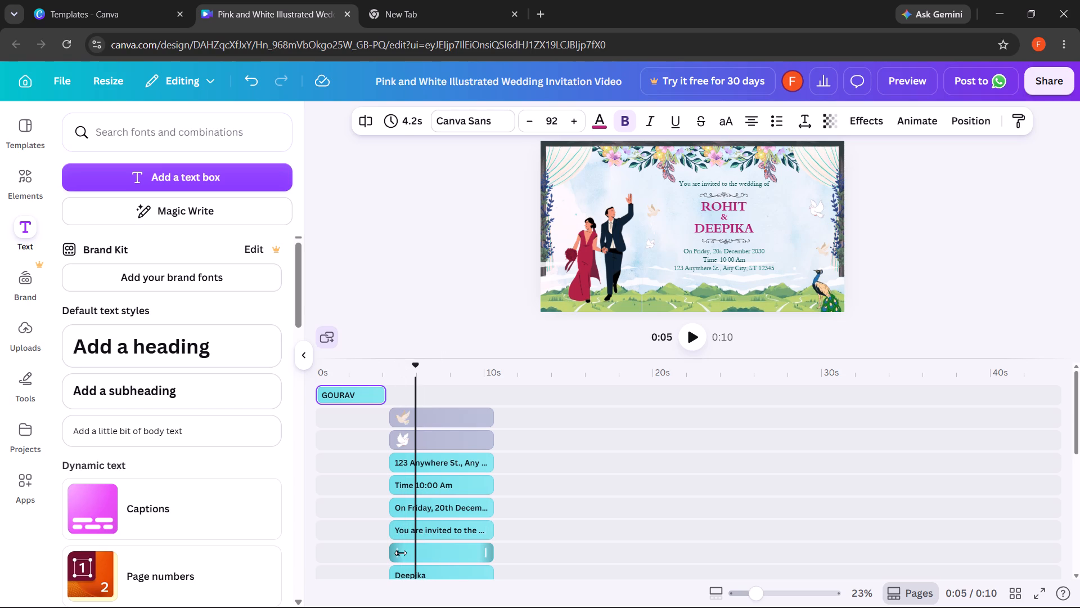
{"action": "left_click", "coordinate": [398, 418]}
{"action": "scroll", "coordinate": [419, 471], "scroll_direction": "down", "scroll_amount": 3}
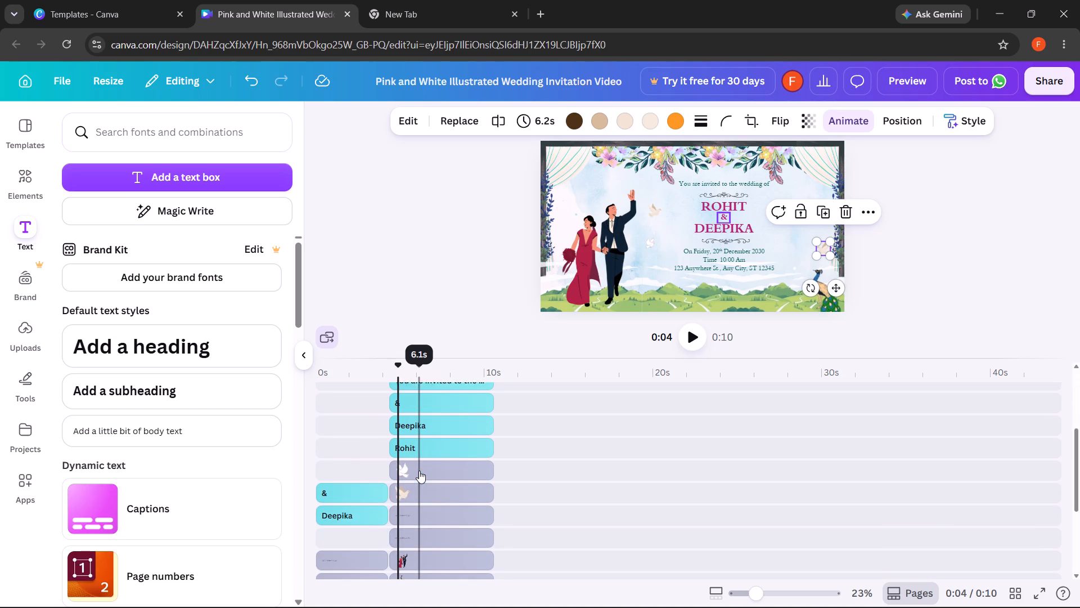
{"action": "scroll", "coordinate": [419, 471], "scroll_direction": "down", "scroll_amount": 1}
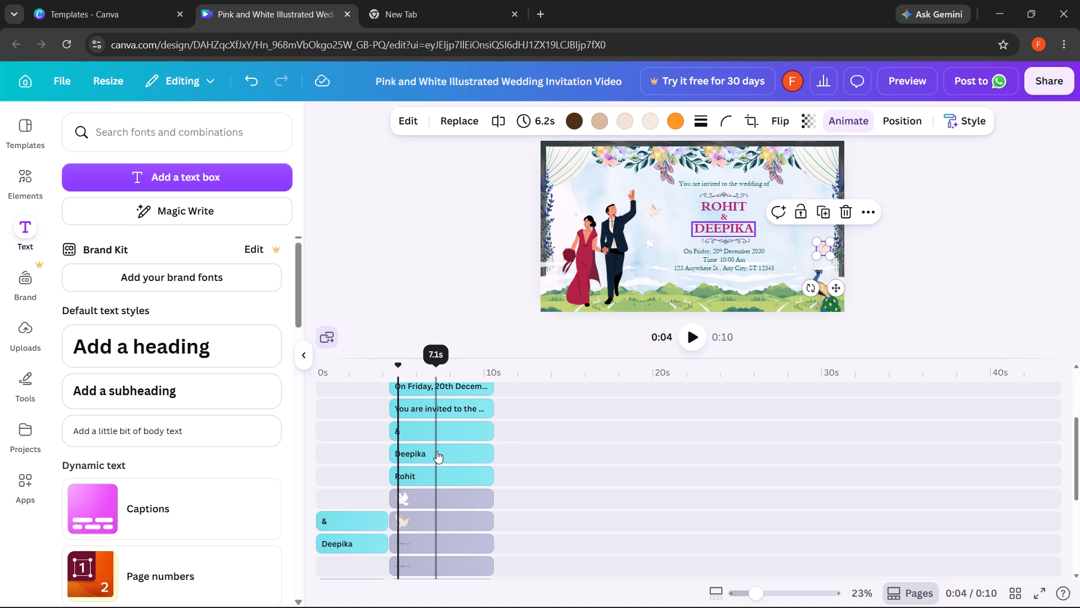
{"action": "left_click", "coordinate": [436, 451]}
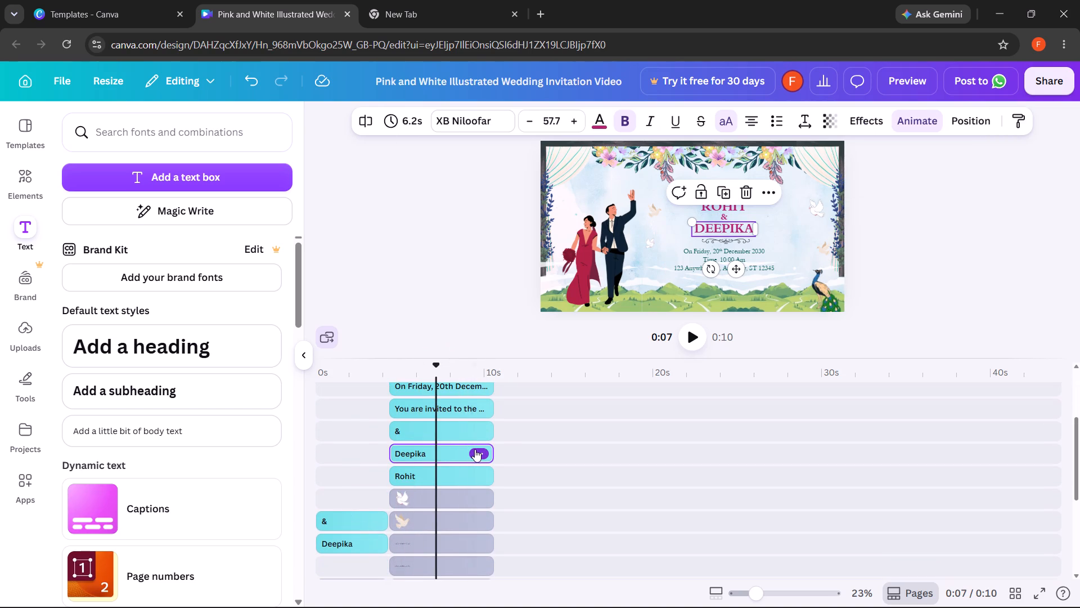
{"action": "left_click", "coordinate": [475, 450]}
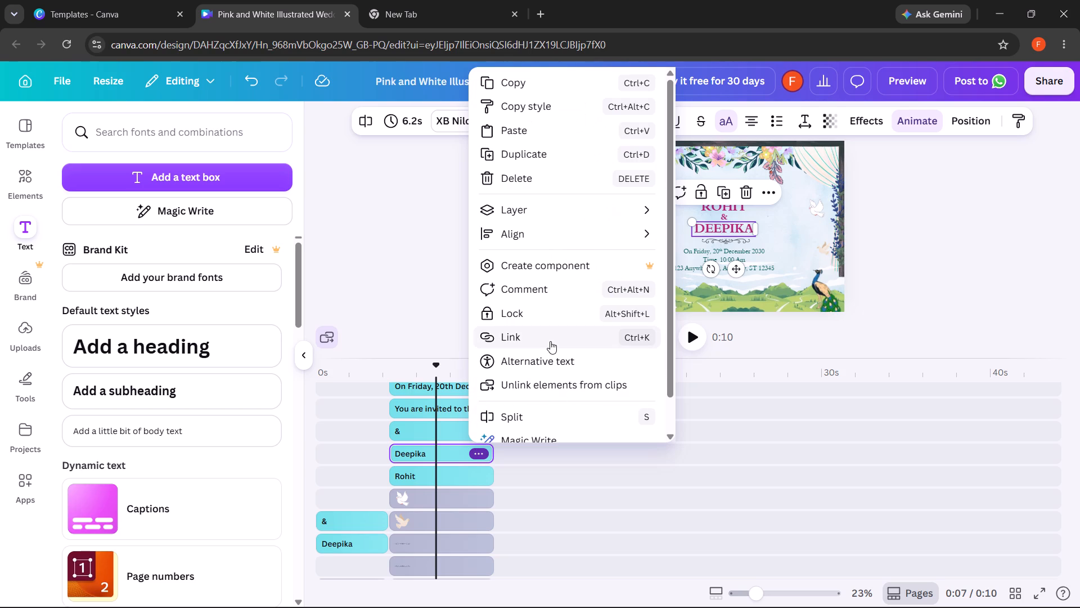
{"action": "scroll", "coordinate": [550, 341], "scroll_direction": "down", "scroll_amount": 1}
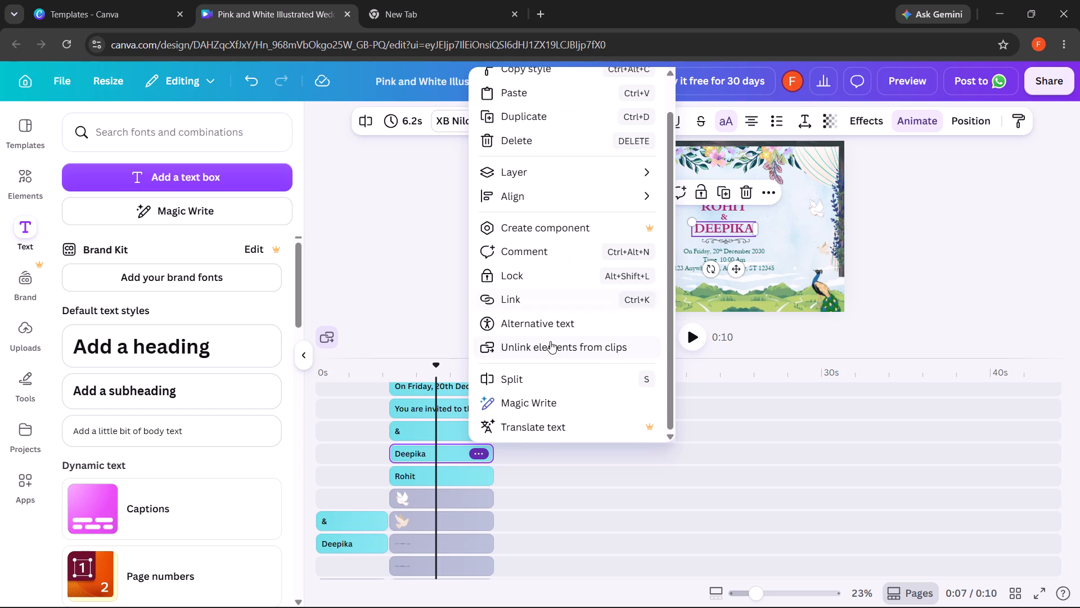
{"action": "scroll", "coordinate": [550, 341], "scroll_direction": "up", "scroll_amount": 1}
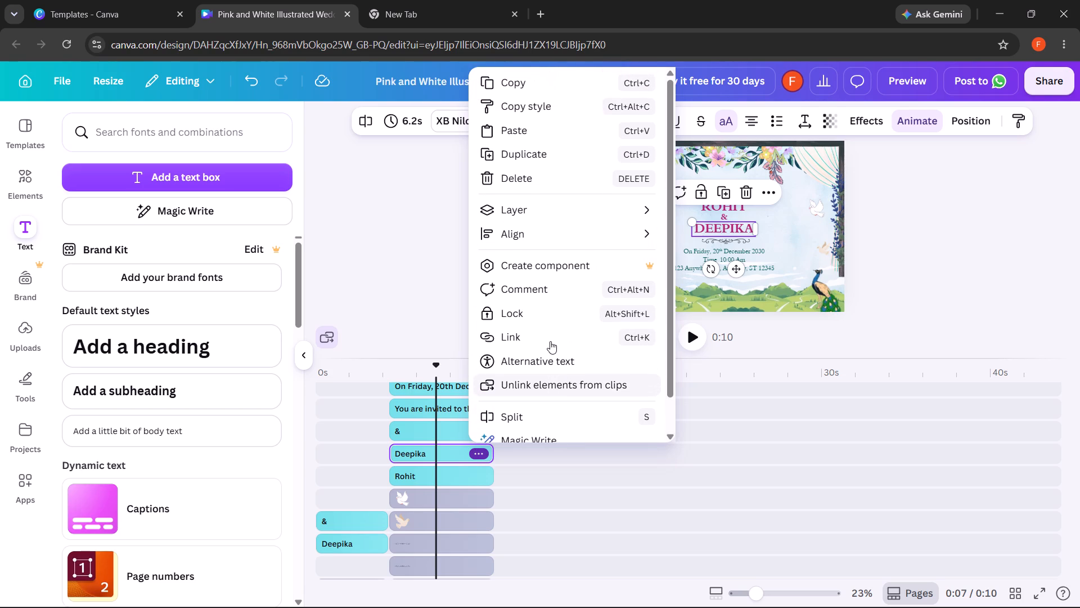
{"action": "scroll", "coordinate": [550, 341], "scroll_direction": "up", "scroll_amount": 1}
{"action": "left_click", "coordinate": [721, 226]}
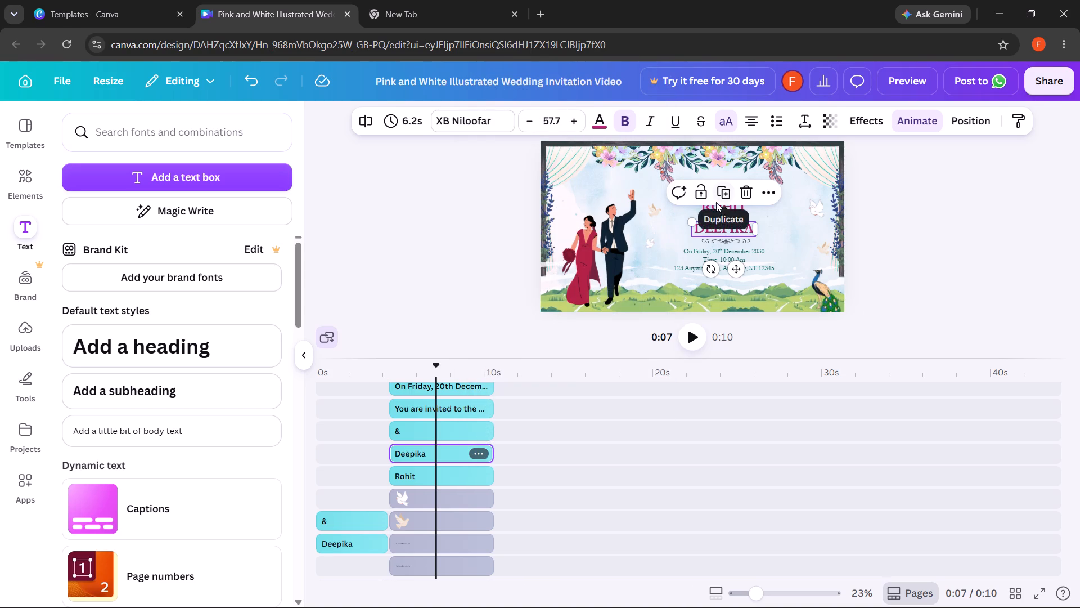
{"action": "left_click", "coordinate": [658, 212]}
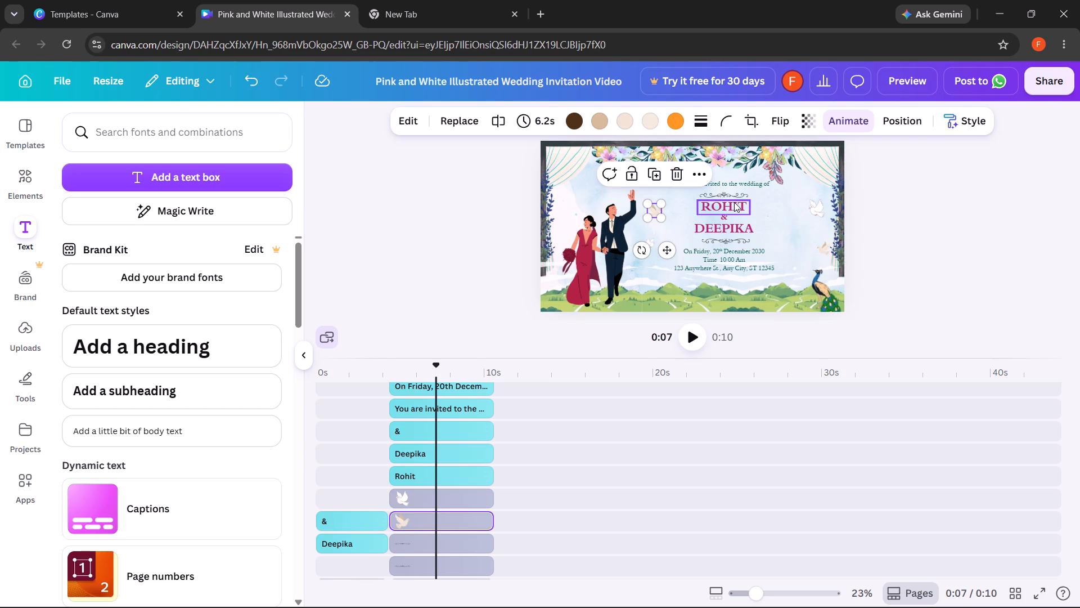
Replace the name "ROHIT" in the second scene's invitation text with "GOURAV".
{"action": "left_click", "coordinate": [734, 202]}
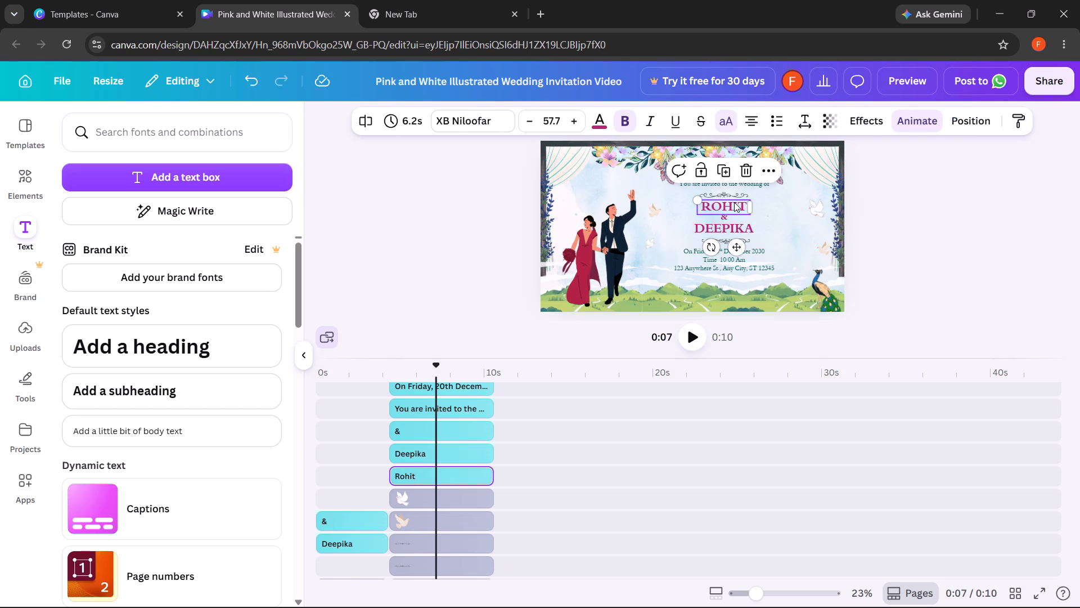
{"action": "left_click", "coordinate": [767, 168]}
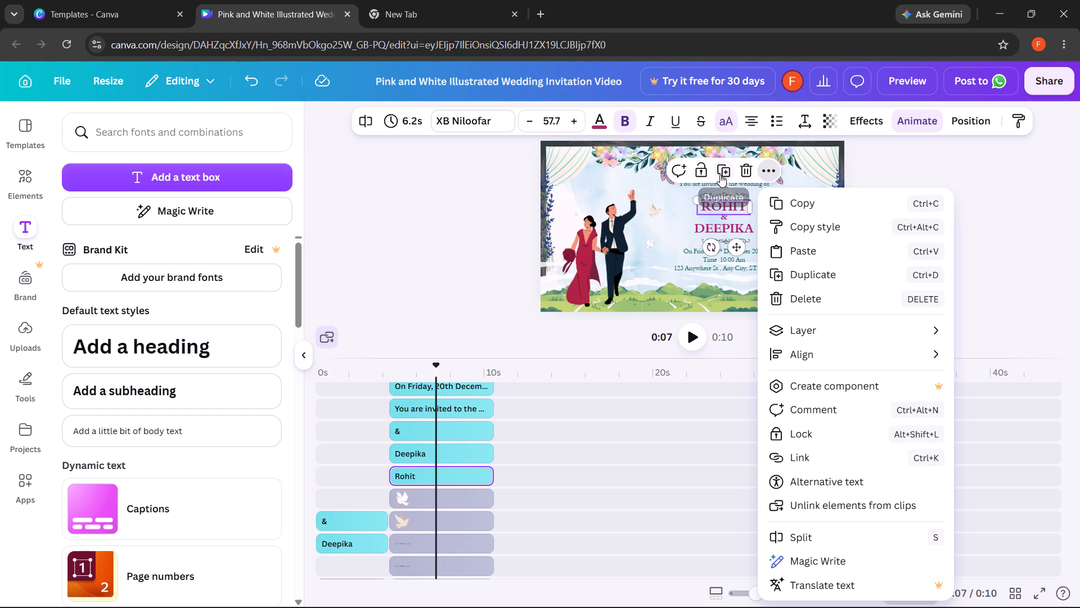
{"action": "key", "text": "BackSpace"}
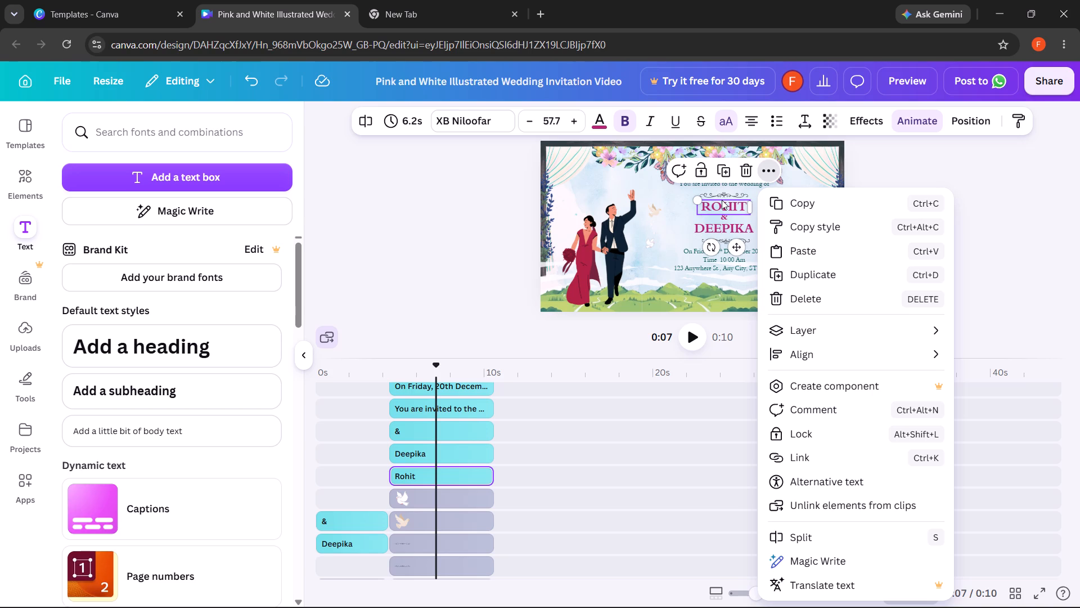
{"action": "left_click", "coordinate": [722, 200]}
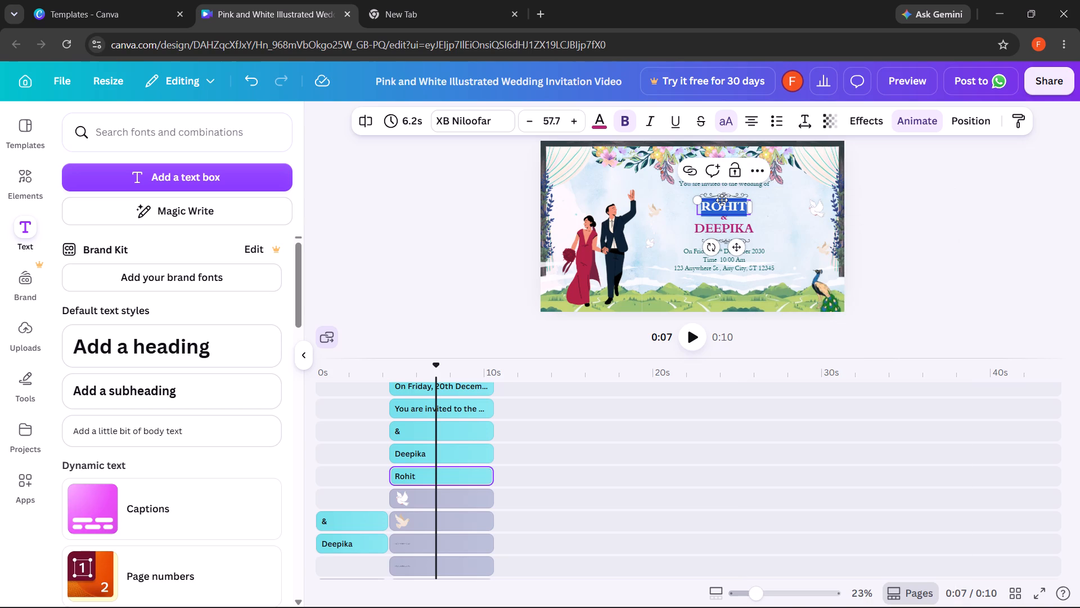
{"action": "key", "text": "BackSpace"}
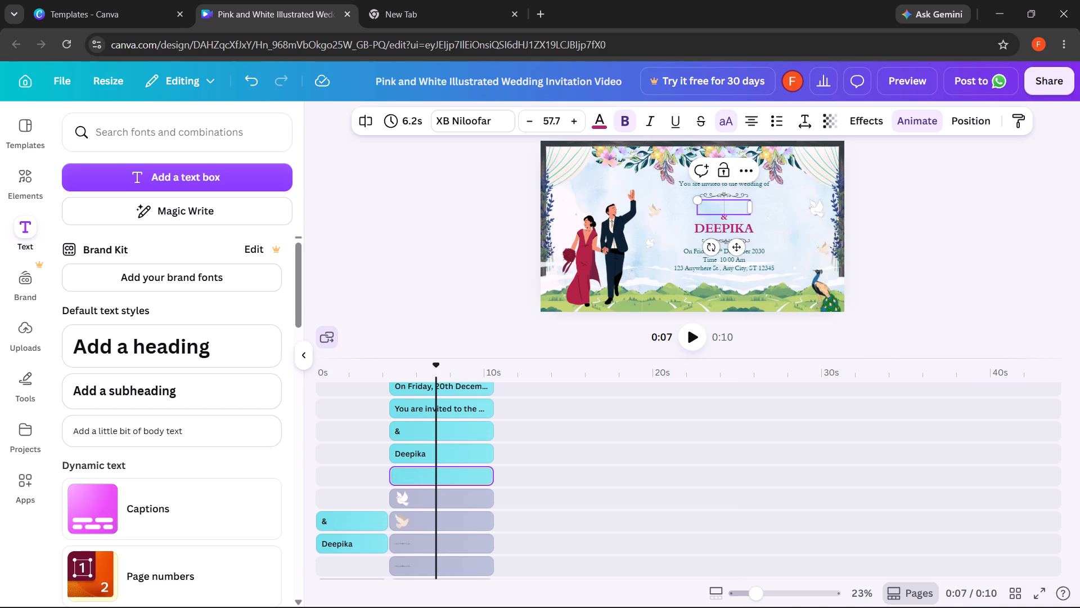
{"action": "key", "text": "g"}
{"action": "type", "text": "OURAV"}
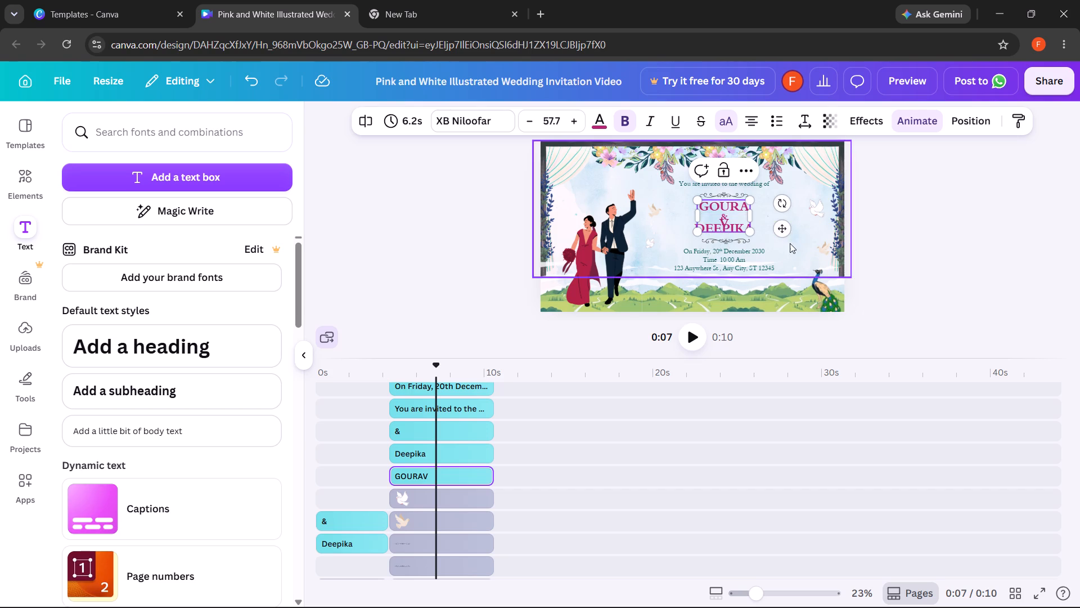
{"action": "left_click", "coordinate": [767, 214]}
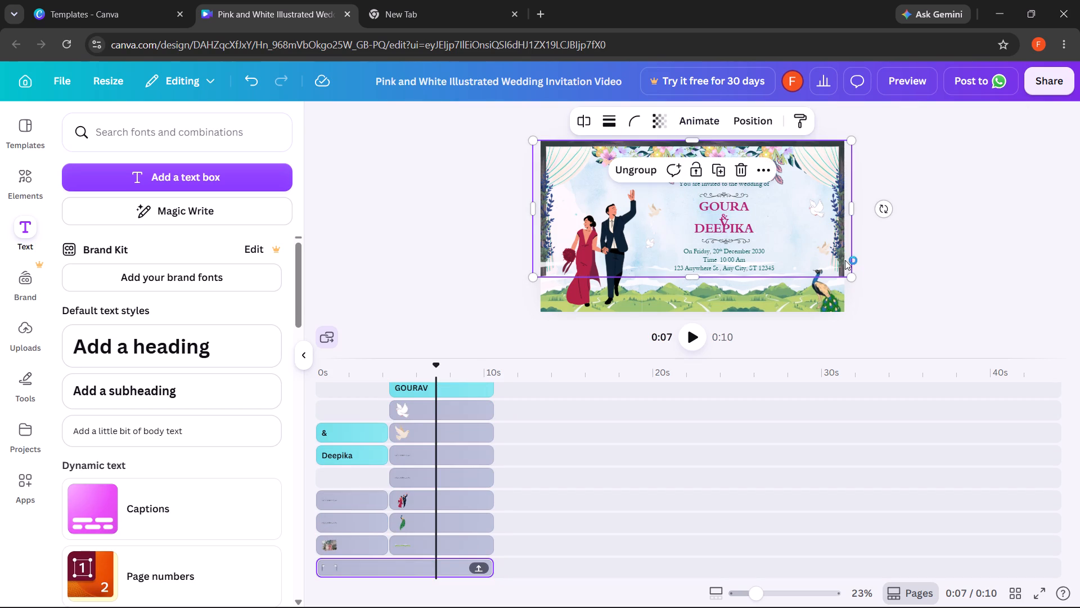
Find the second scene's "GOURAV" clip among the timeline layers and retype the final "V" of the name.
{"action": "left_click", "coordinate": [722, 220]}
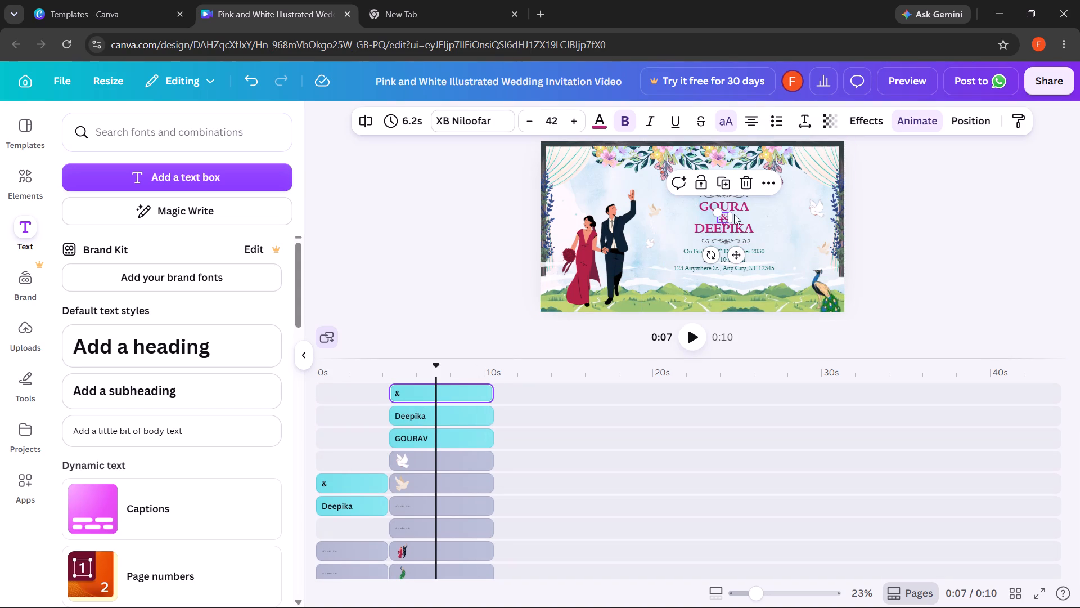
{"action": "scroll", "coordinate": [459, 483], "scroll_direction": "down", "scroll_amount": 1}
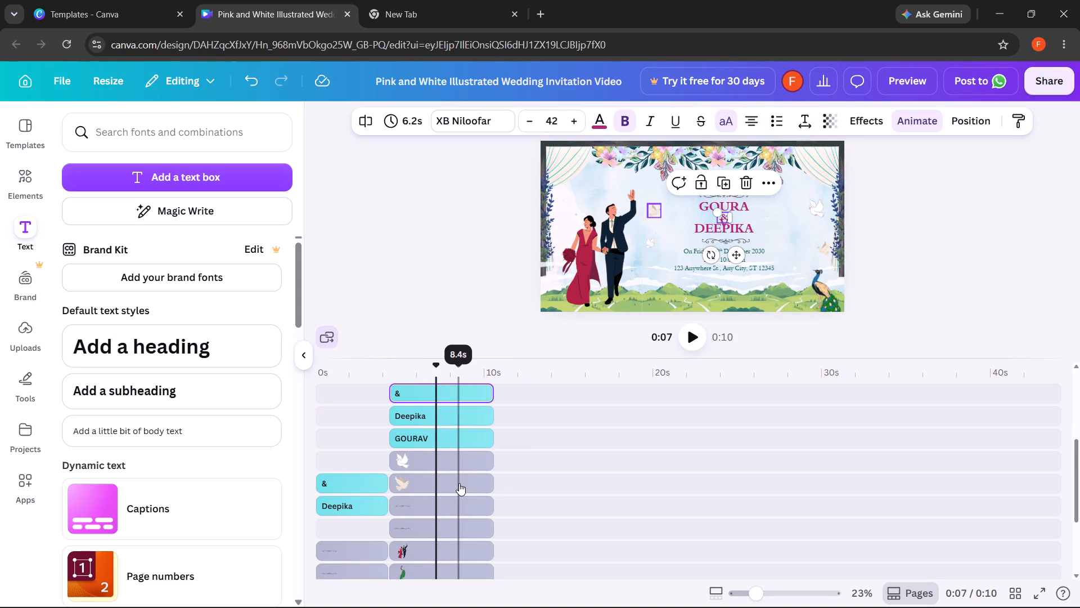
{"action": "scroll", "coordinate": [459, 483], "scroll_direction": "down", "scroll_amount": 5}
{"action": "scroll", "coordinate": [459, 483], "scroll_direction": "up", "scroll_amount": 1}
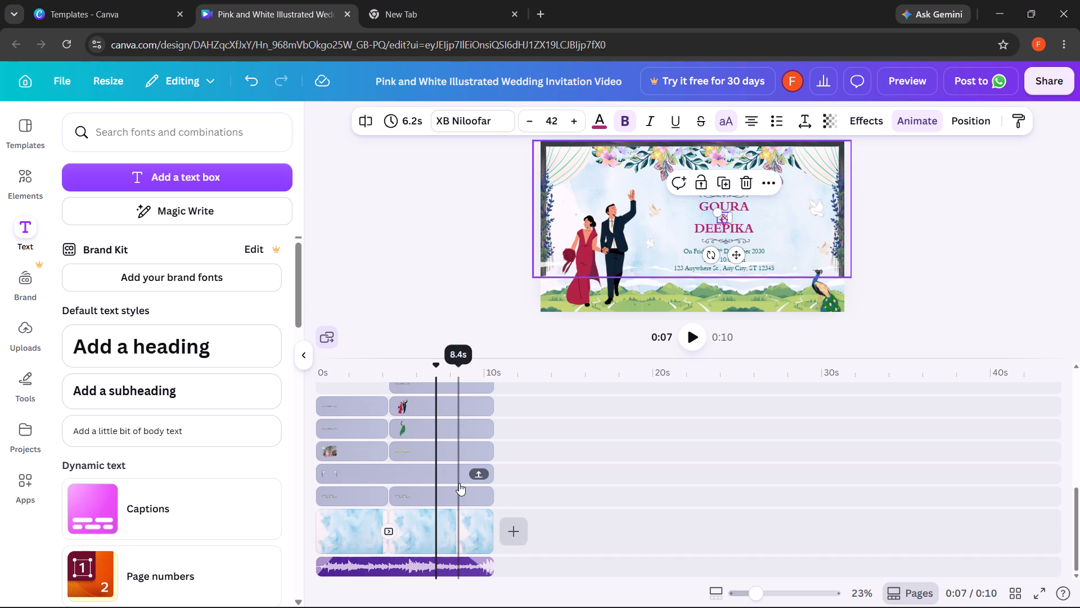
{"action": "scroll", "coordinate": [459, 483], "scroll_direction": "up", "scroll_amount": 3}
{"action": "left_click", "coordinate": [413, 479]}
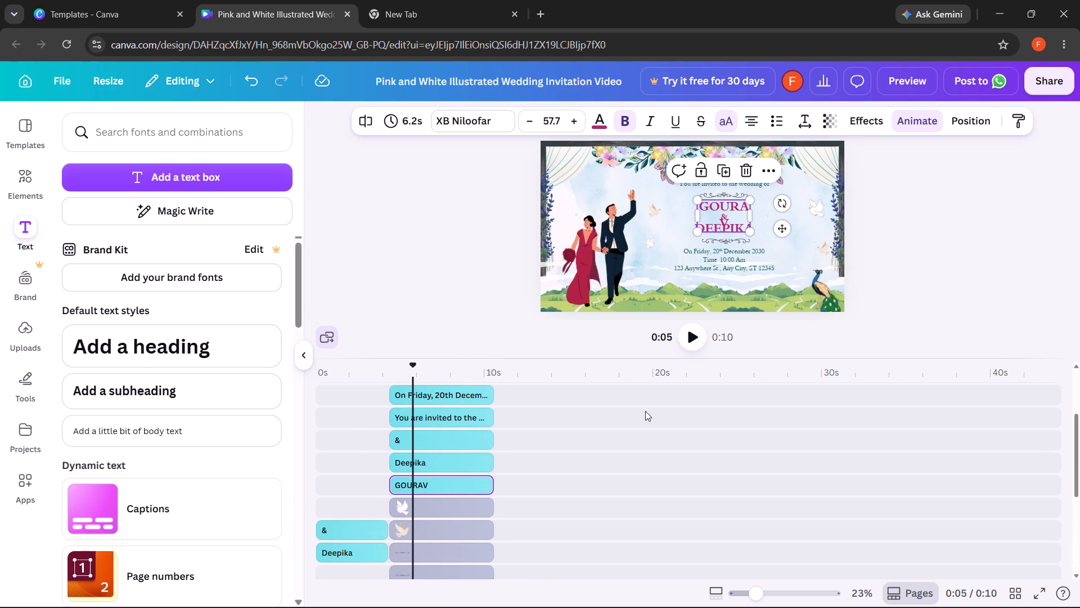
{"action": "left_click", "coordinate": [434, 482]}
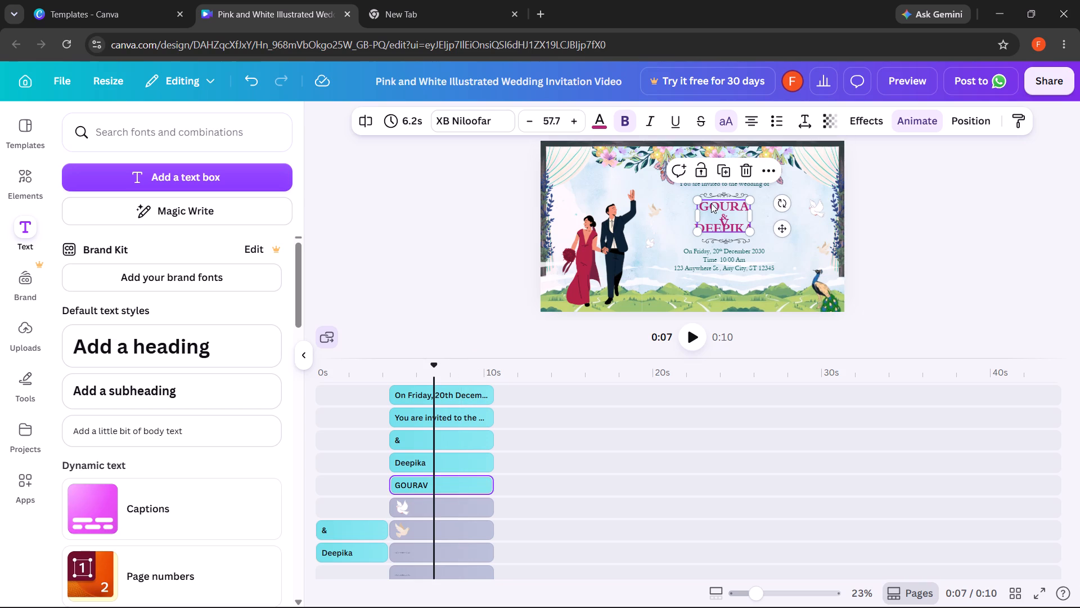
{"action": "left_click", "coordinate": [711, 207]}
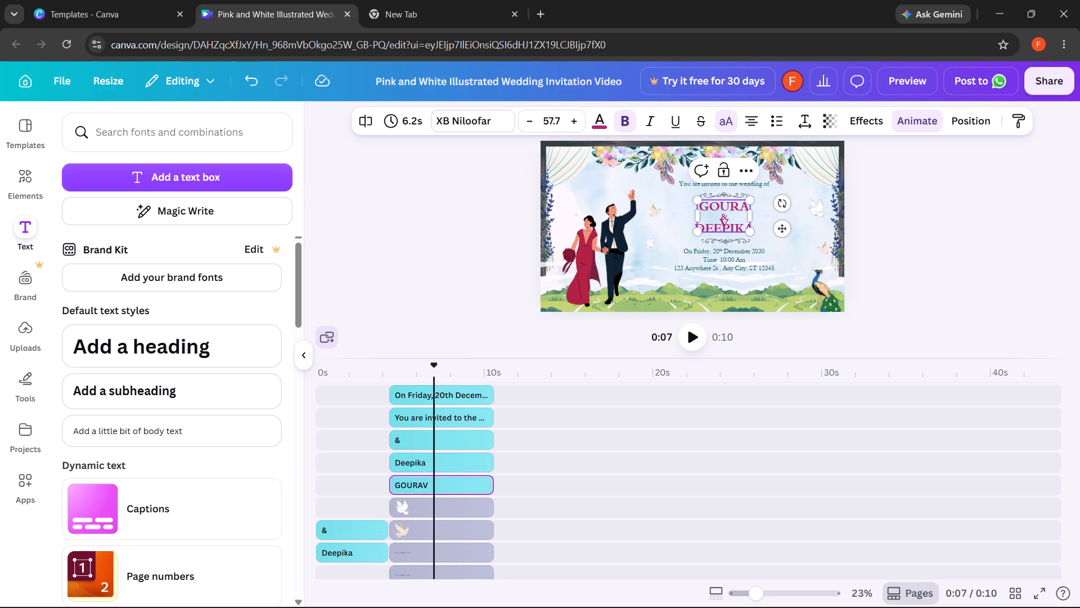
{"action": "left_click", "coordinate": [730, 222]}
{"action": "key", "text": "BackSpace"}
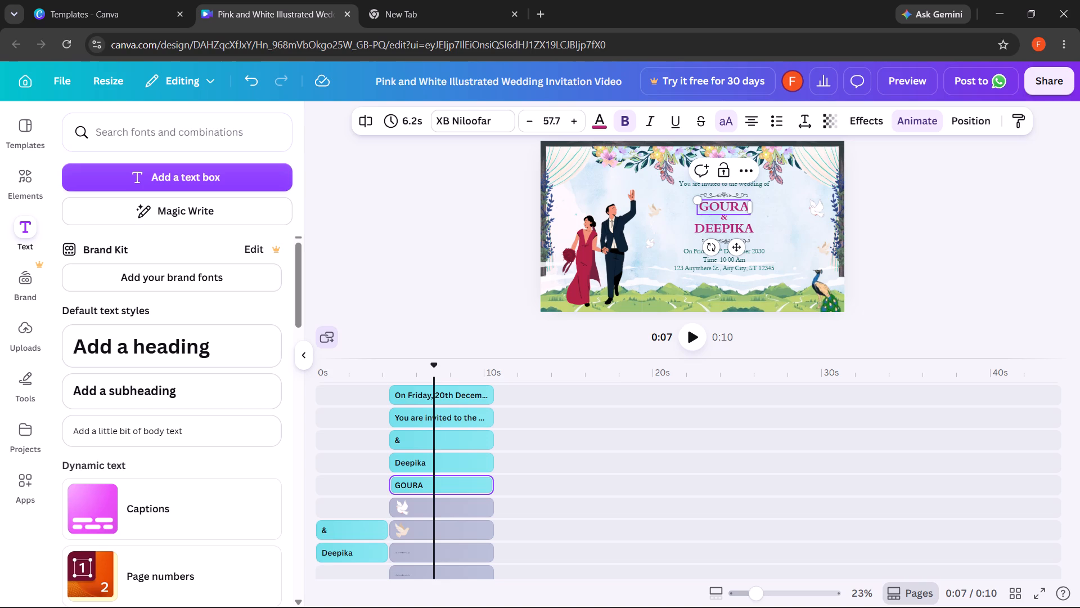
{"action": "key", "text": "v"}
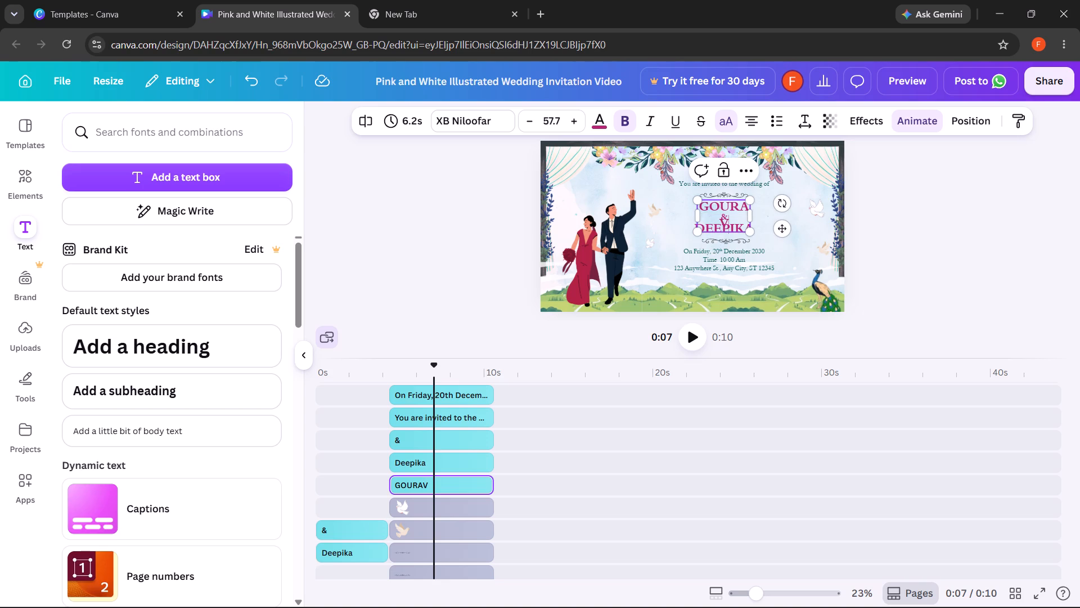
Widen the second scene's "GOURAV" text box and retype the final "V" so the name fits on one line.
{"action": "key", "text": "BackSpace"}
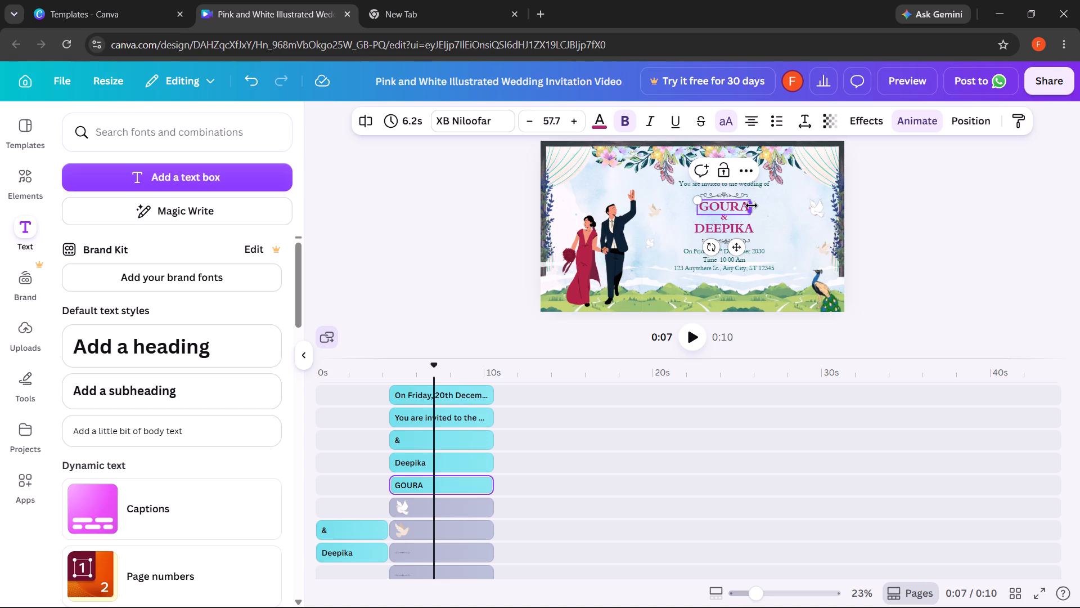
{"action": "left_click_drag", "start_coordinate": [751, 209], "coordinate": [757, 207]}
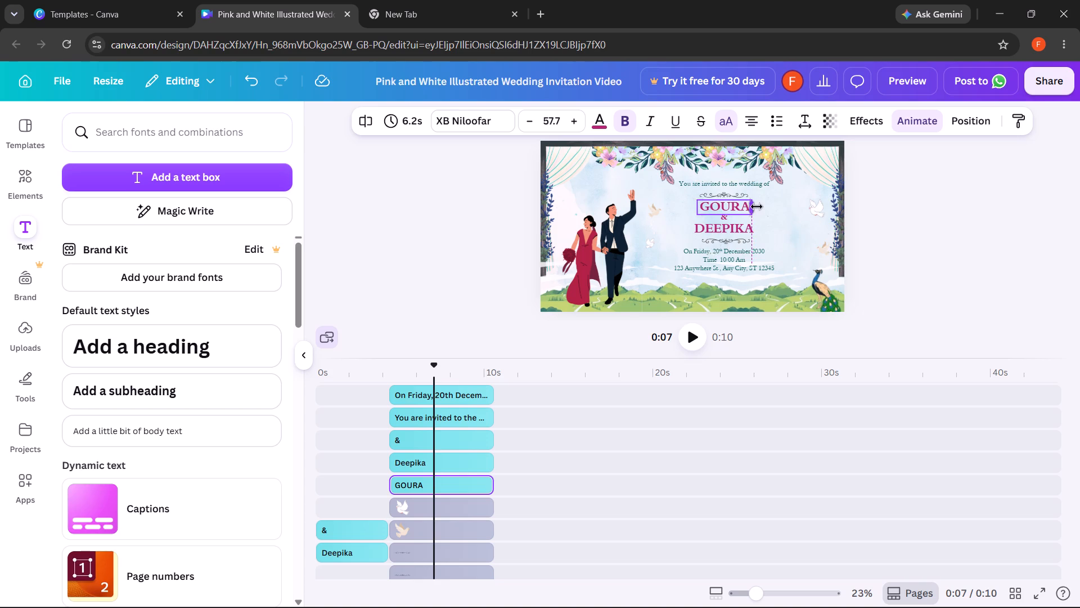
{"action": "left_click_drag", "start_coordinate": [757, 207], "coordinate": [758, 206]}
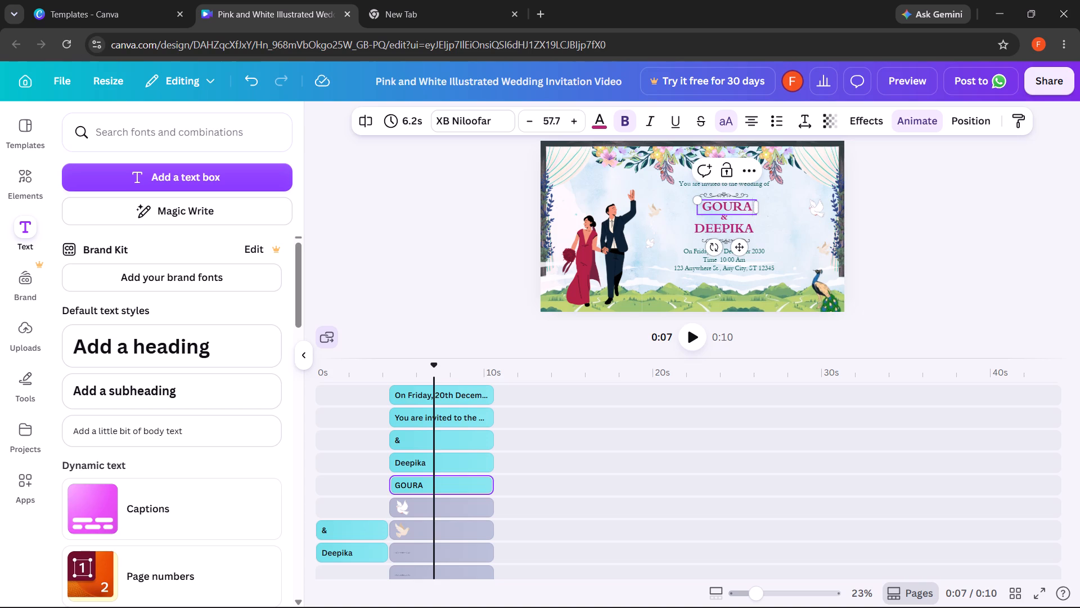
{"action": "left_click", "coordinate": [749, 206]}
{"action": "key", "text": "v"}
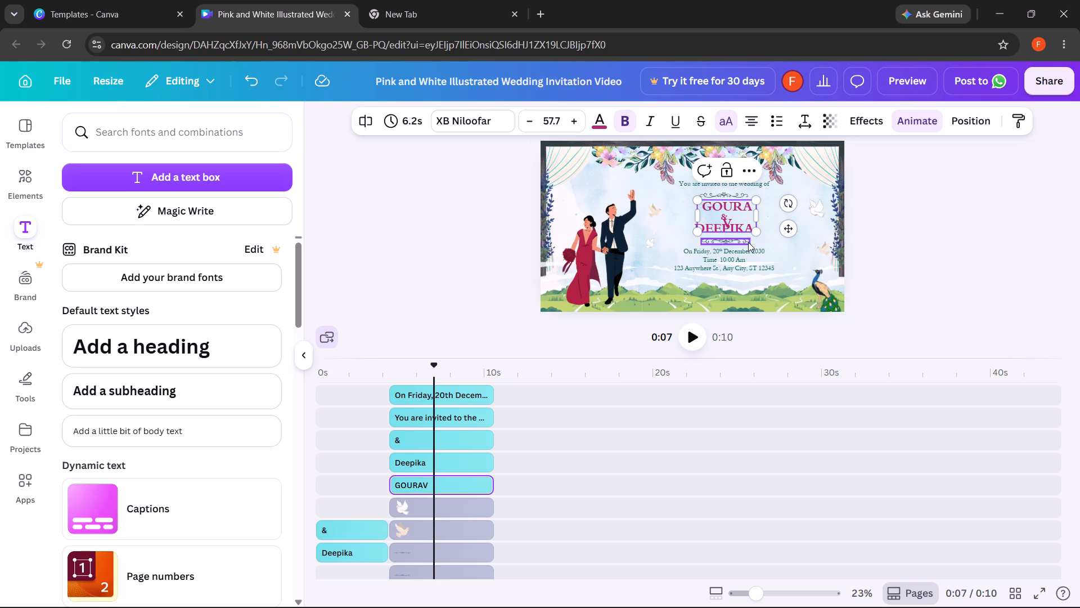
{"action": "left_click_drag", "start_coordinate": [732, 231], "coordinate": [732, 223]}
{"action": "left_click_drag", "start_coordinate": [732, 223], "coordinate": [732, 222]}
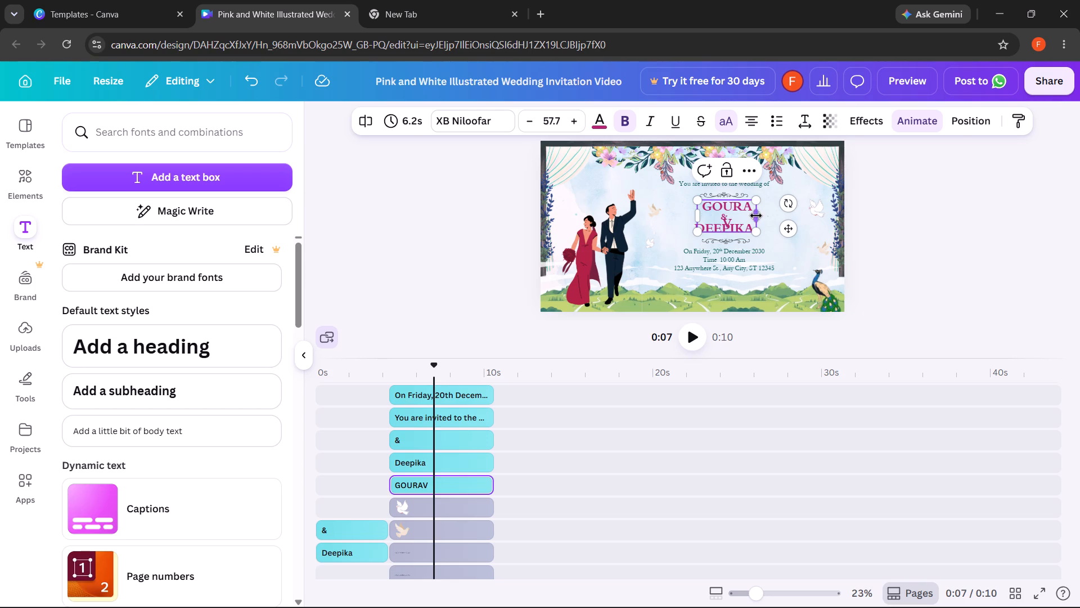
{"action": "left_click", "coordinate": [755, 216]}
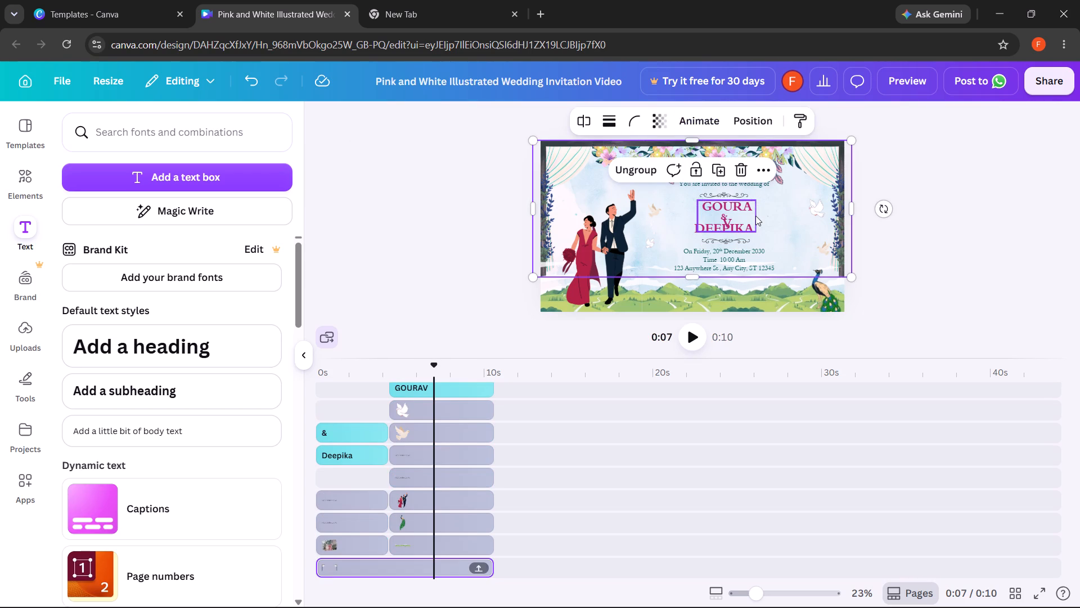
{"action": "left_click", "coordinate": [747, 216]}
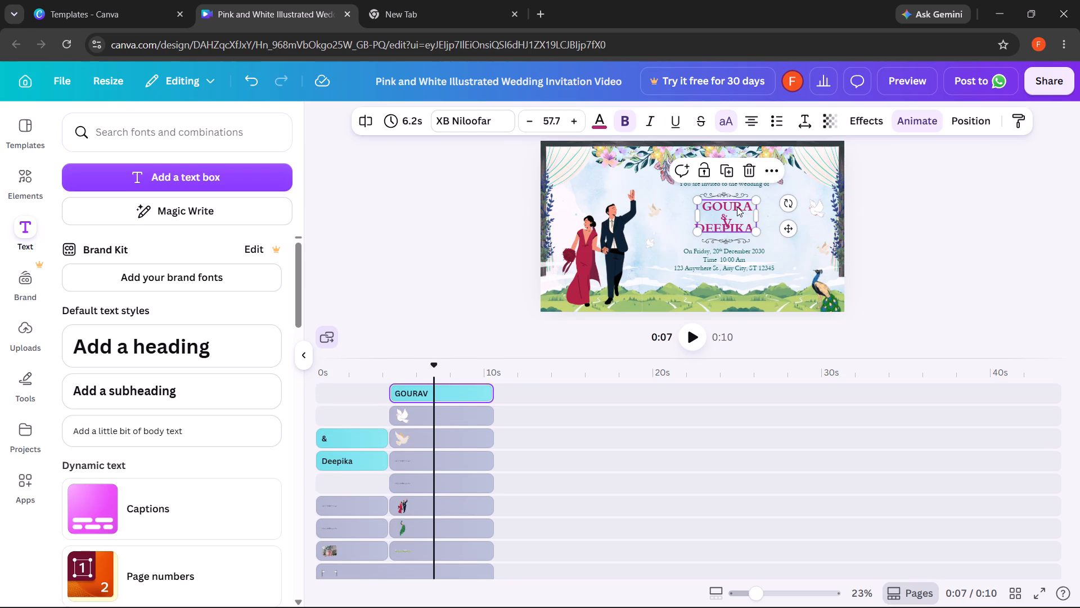
{"action": "left_click", "coordinate": [737, 207]}
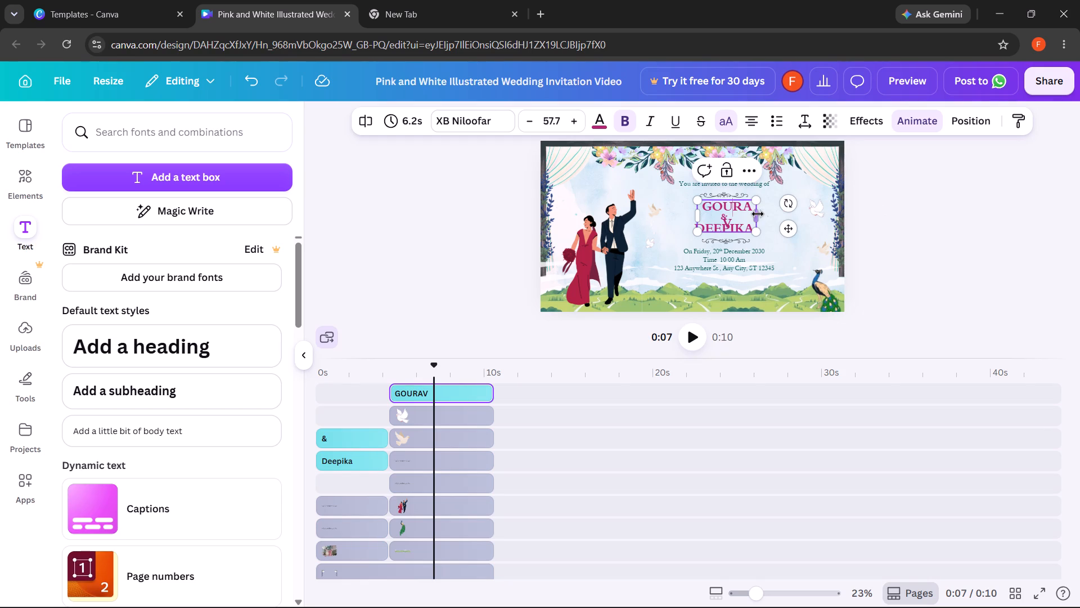
{"action": "left_click_drag", "start_coordinate": [759, 214], "coordinate": [765, 213]}
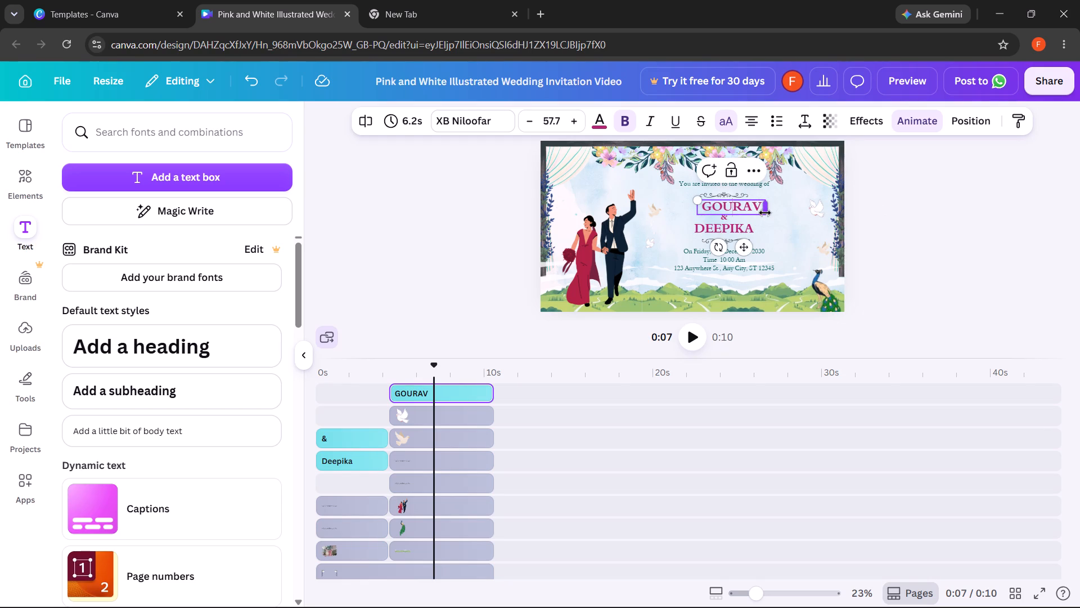
Shift the second scene's "GOURAV" text slightly sideways to centre it above the "&" and "DEEPIKA".
{"action": "left_click_drag", "start_coordinate": [740, 203], "coordinate": [739, 203]}
{"action": "left_click_drag", "start_coordinate": [739, 203], "coordinate": [733, 203]}
{"action": "left_click", "coordinate": [776, 231]}
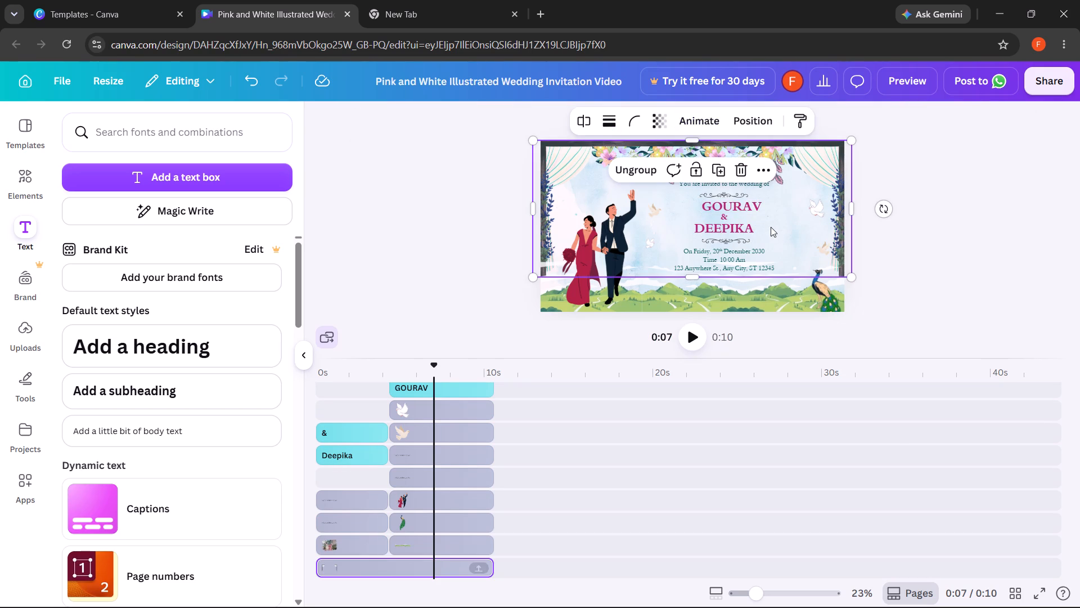
{"action": "left_click", "coordinate": [736, 209]}
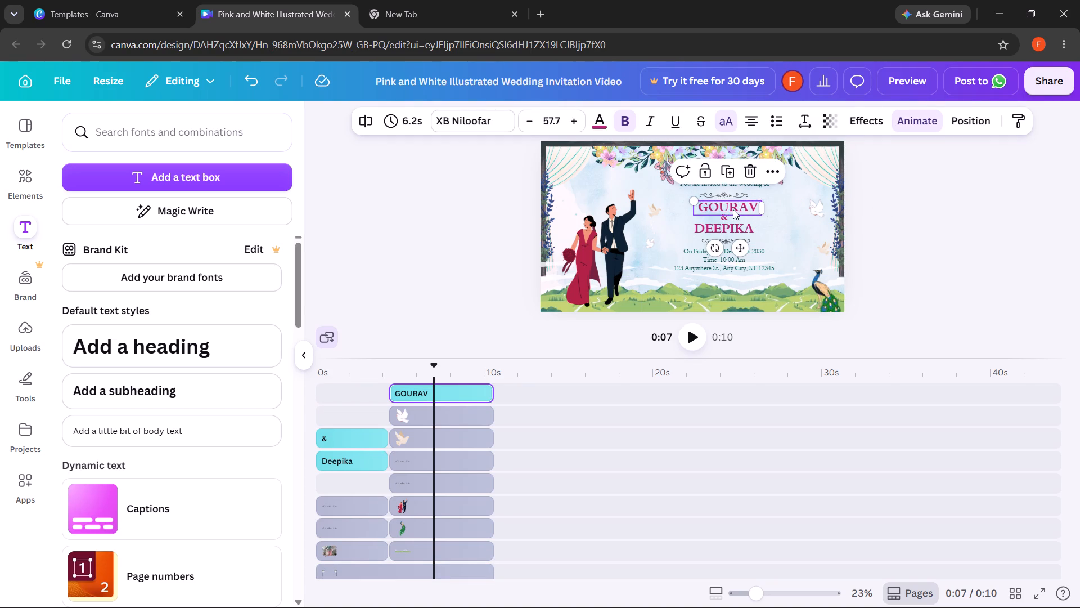
{"action": "left_click", "coordinate": [780, 225]}
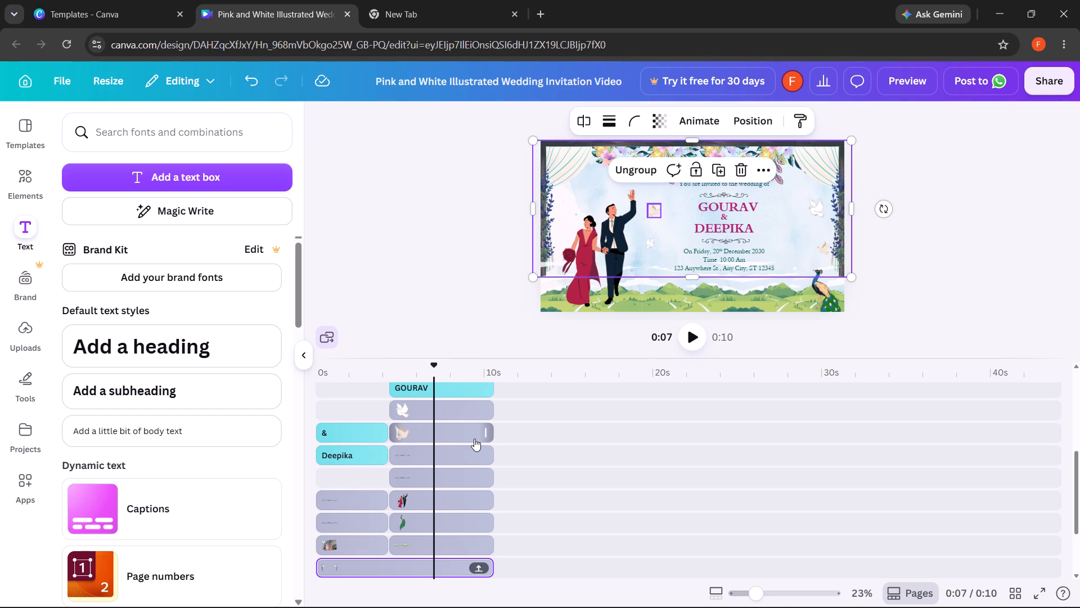
Switch to the empty browser tab and search Google for "2 FEB".
{"action": "scroll", "coordinate": [467, 439], "scroll_direction": "up", "scroll_amount": 3}
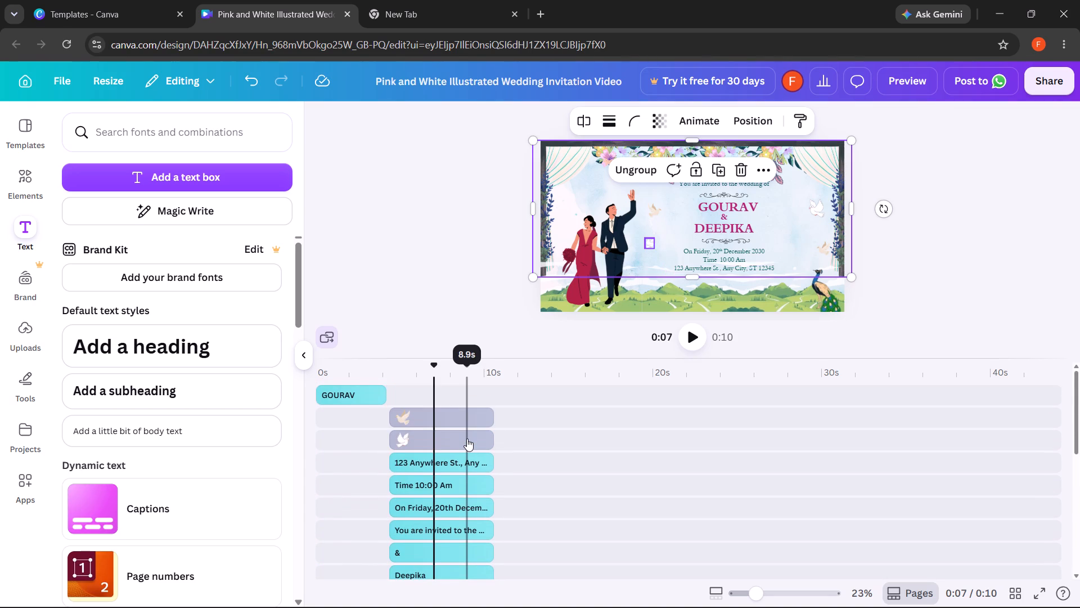
{"action": "left_click", "coordinate": [438, 1]}
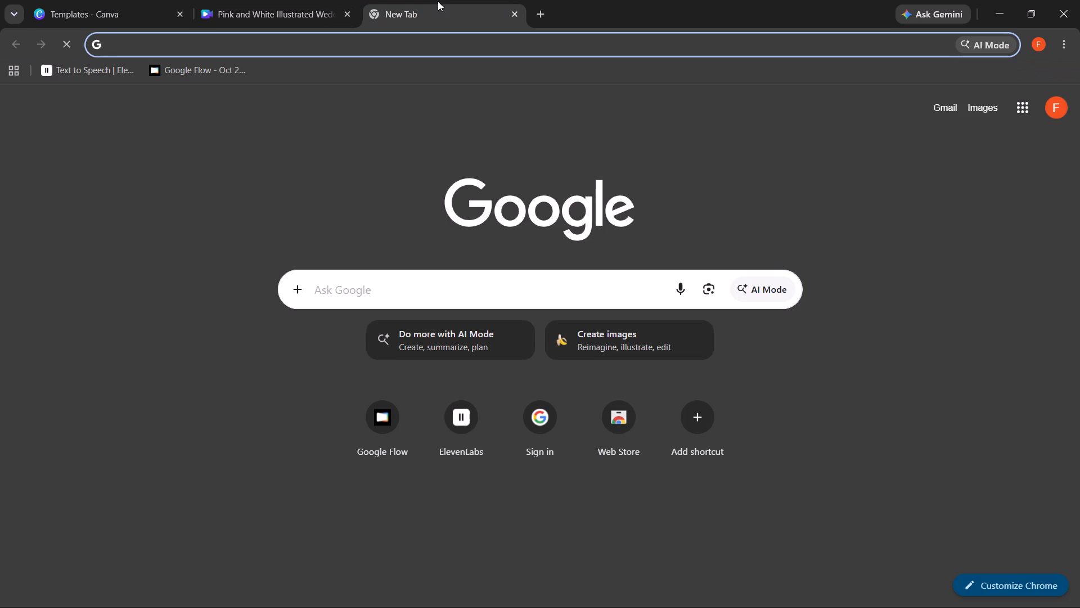
{"action": "key", "text": "2"}
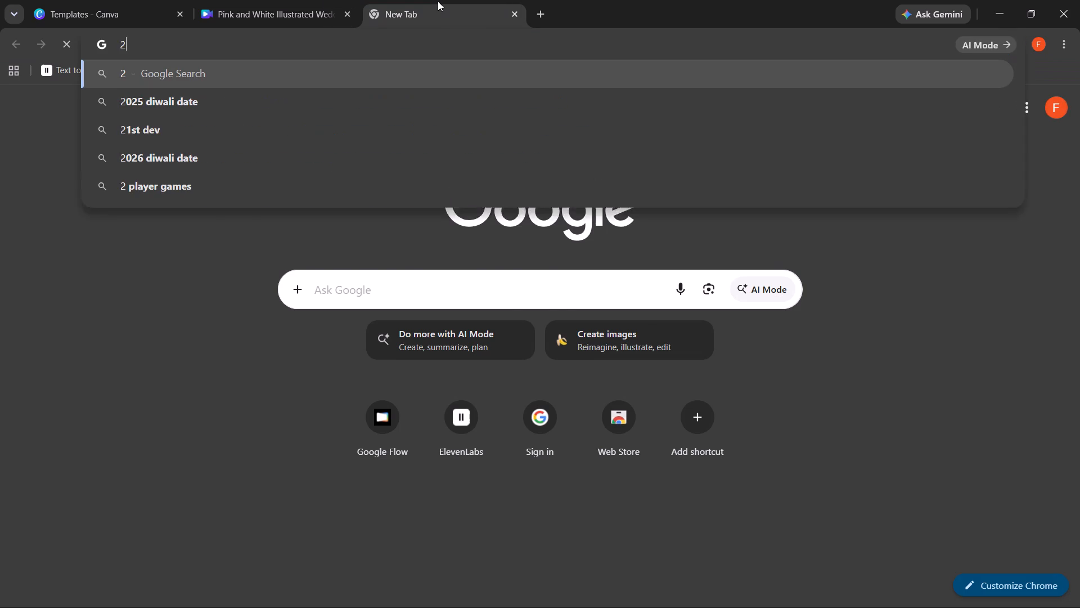
{"action": "key", "text": "space"}
{"action": "type", "text": "FEB"}
{"action": "key", "text": "space"}
{"action": "key", "text": "Return"}
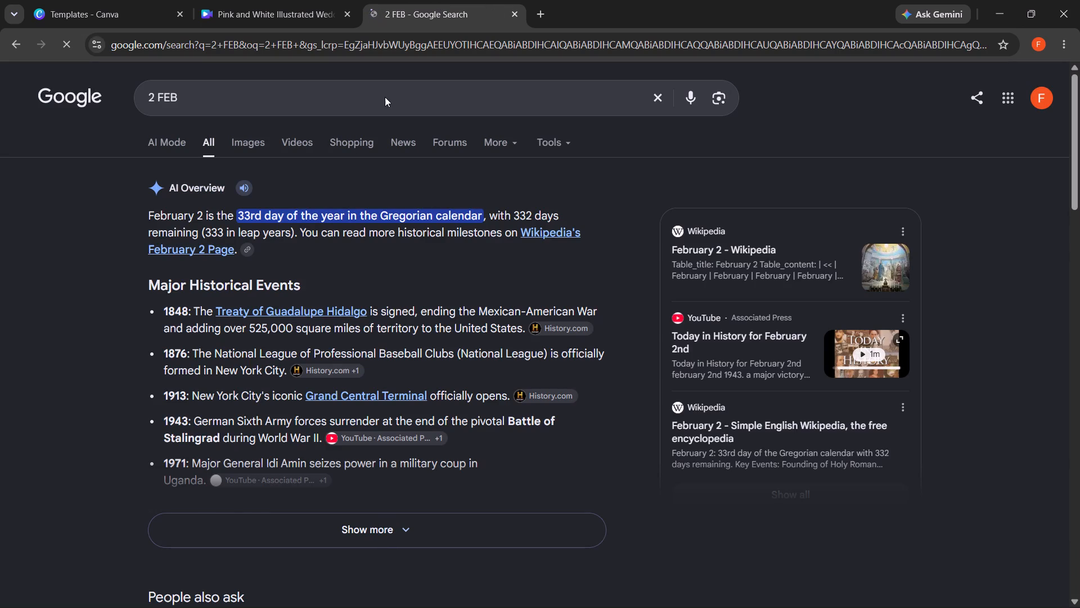
Change the search to "27 FEB" and run the suggested query "27 february 2027 ko kaun si tithi hai".
{"action": "left_click", "coordinate": [285, 94]}
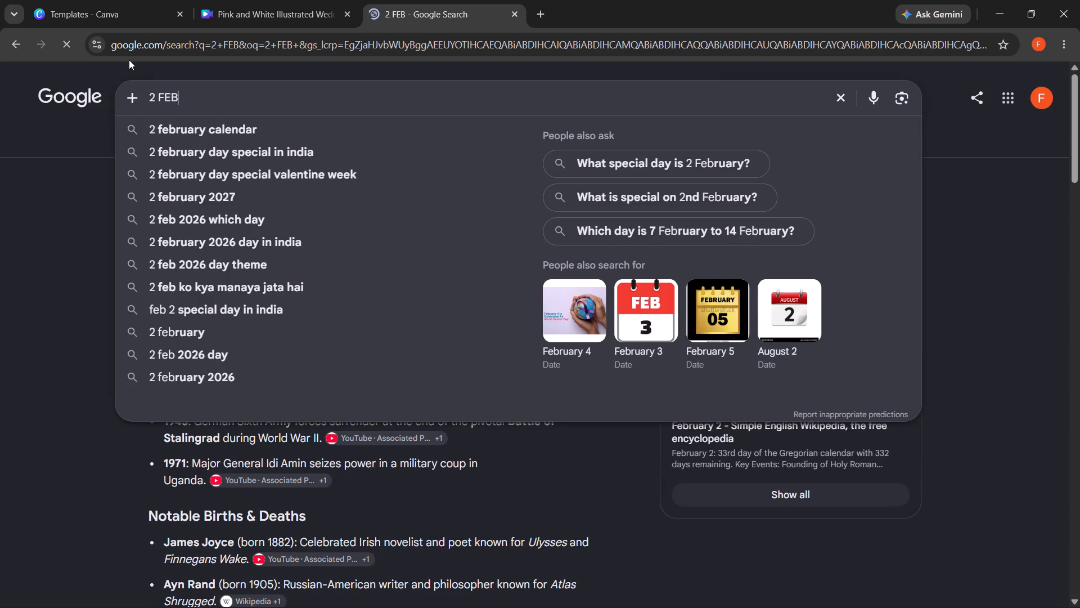
{"action": "left_click", "coordinate": [156, 96]}
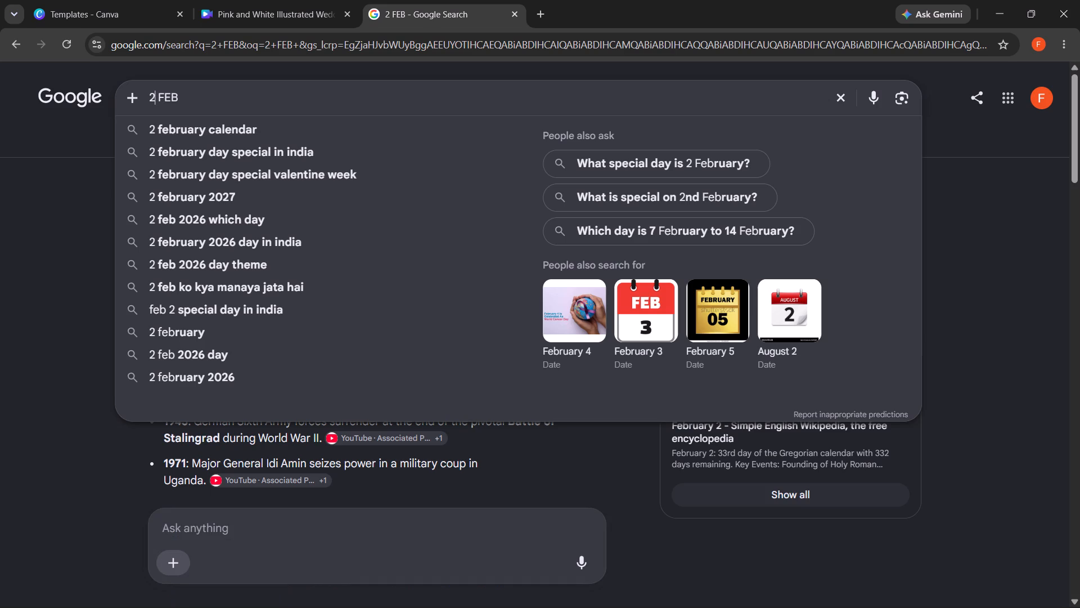
{"action": "key", "text": "7"}
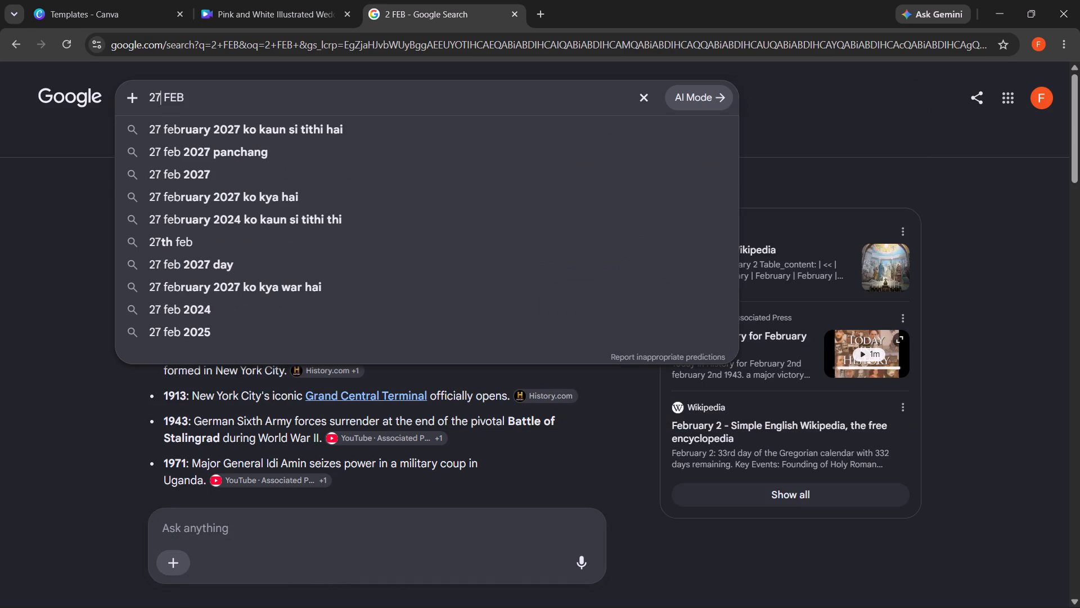
{"action": "left_click", "coordinate": [208, 104]}
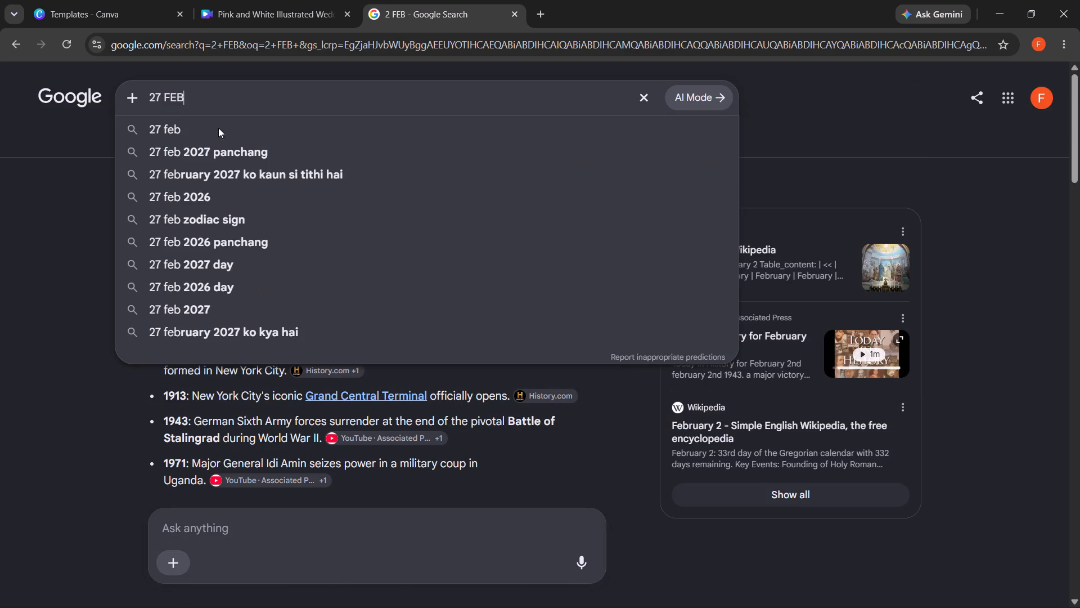
{"action": "left_click", "coordinate": [245, 175]}
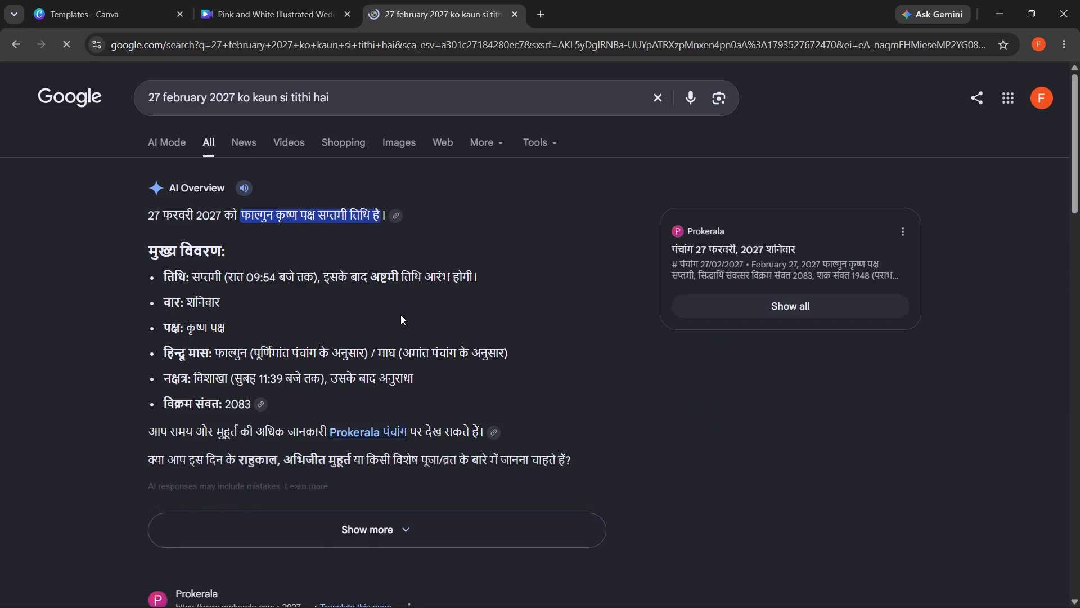
Return to the invitation design and delete the weekday "Friday" from the second scene's date line.
{"action": "left_click", "coordinate": [287, 0]}
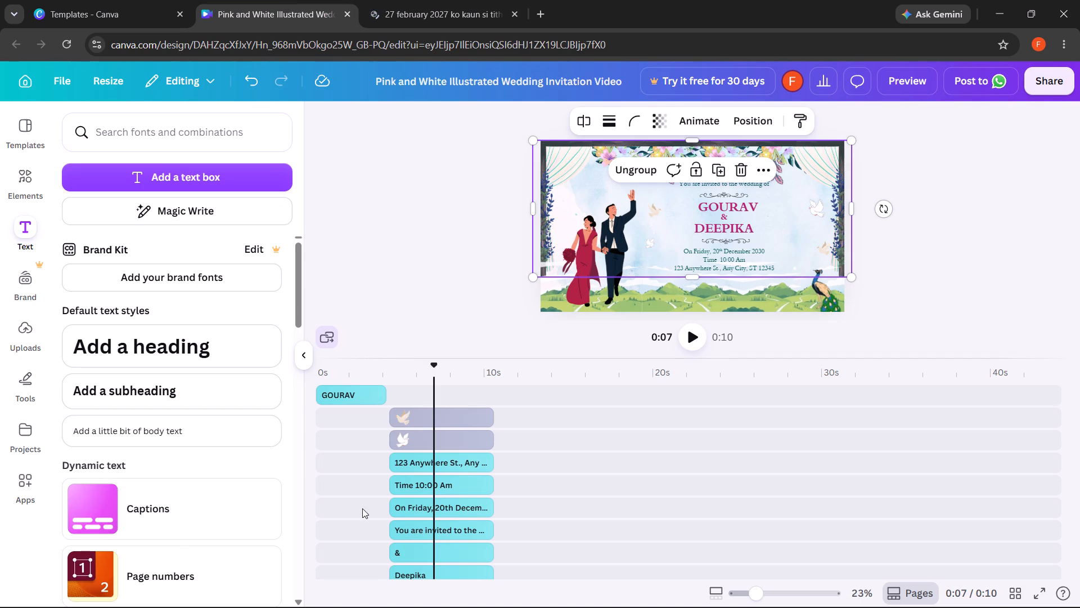
{"action": "left_click", "coordinate": [425, 500]}
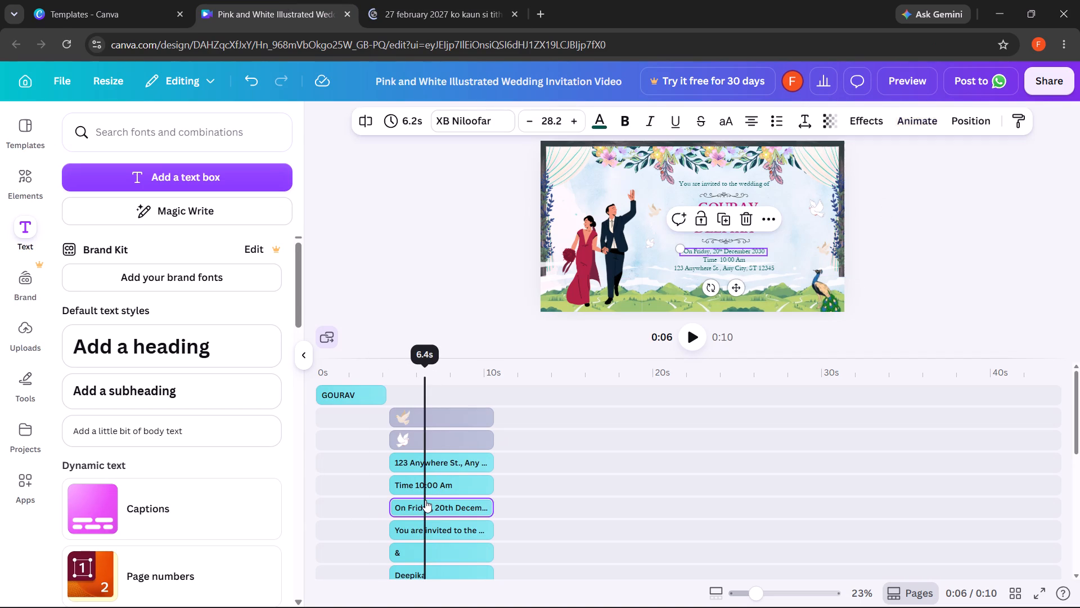
{"action": "left_click", "coordinate": [709, 250]}
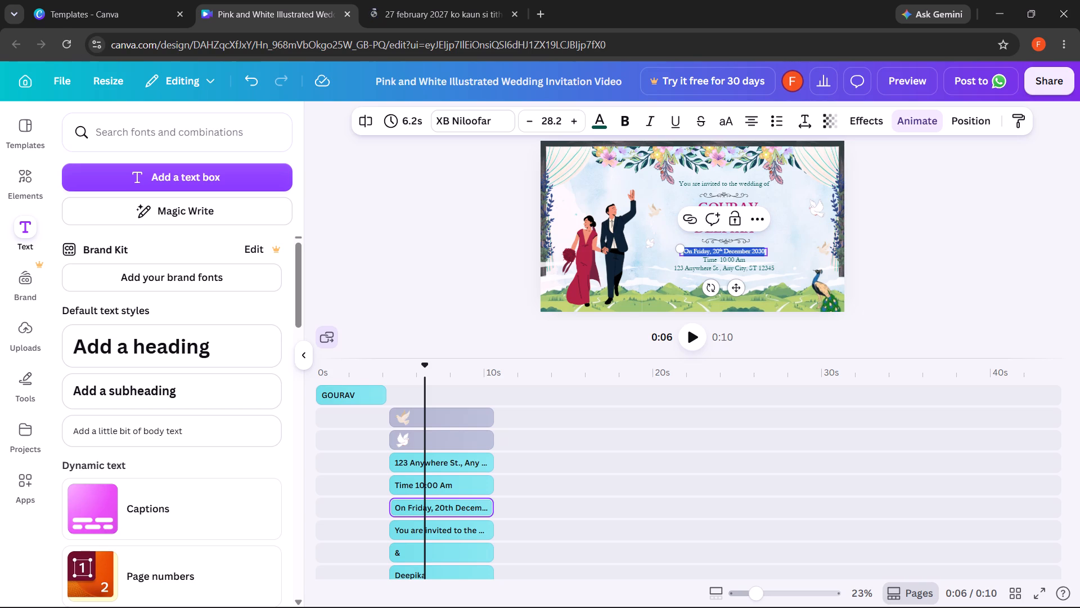
{"action": "left_click", "coordinate": [709, 250]}
{"action": "key", "text": "BackSpace"}
{"action": "key", "text": "BackSpace"}
{"action": "key", "text": "BackSpace"}
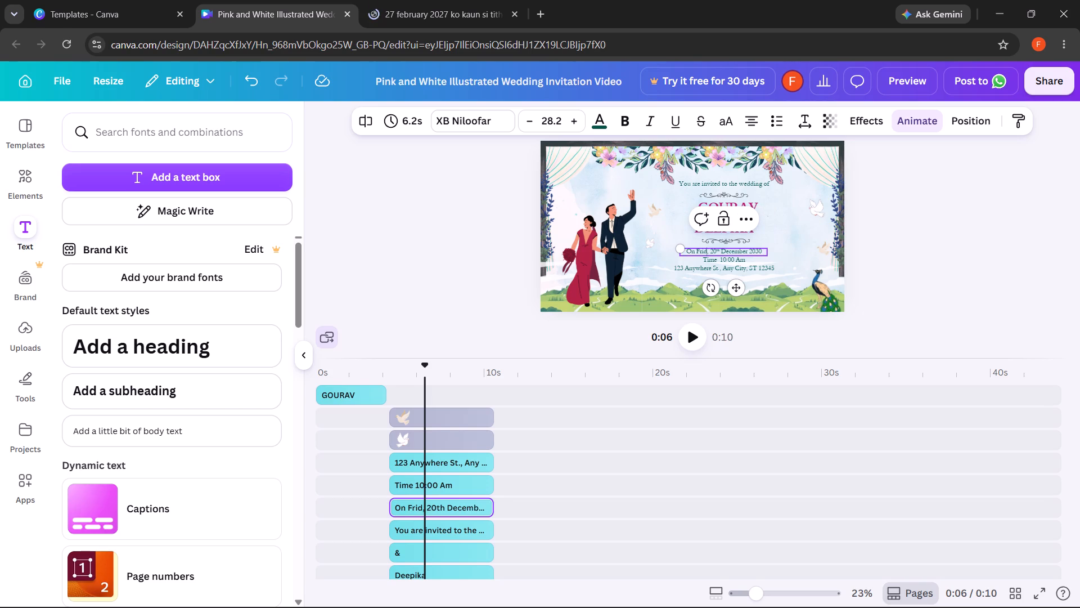
{"action": "key", "text": "BackSpace"}
{"action": "key", "text": "BackSpace"}
{"action": "key", "text": "BackSpace"}
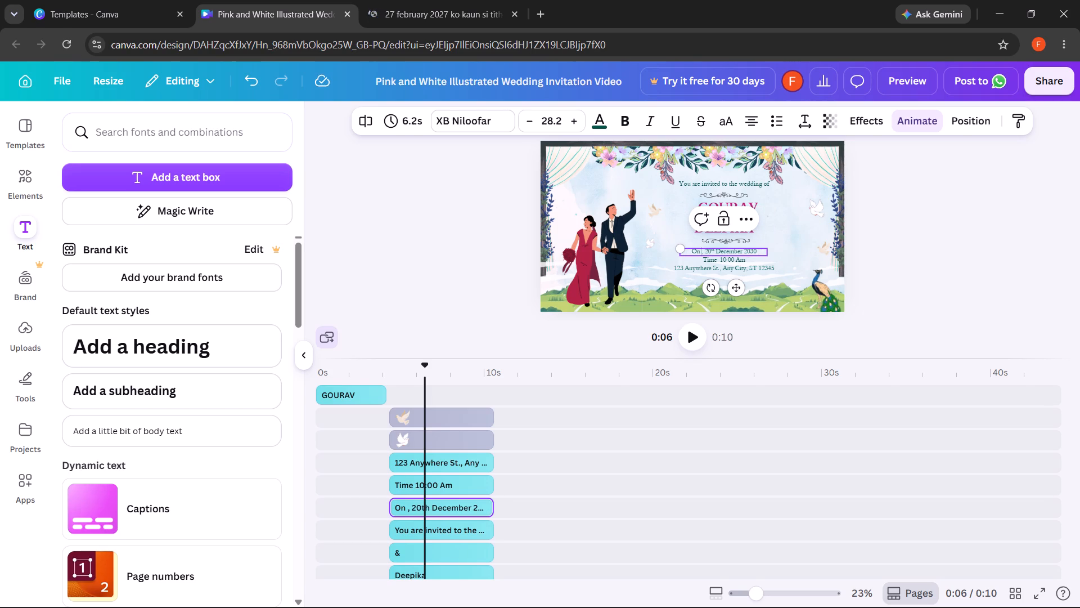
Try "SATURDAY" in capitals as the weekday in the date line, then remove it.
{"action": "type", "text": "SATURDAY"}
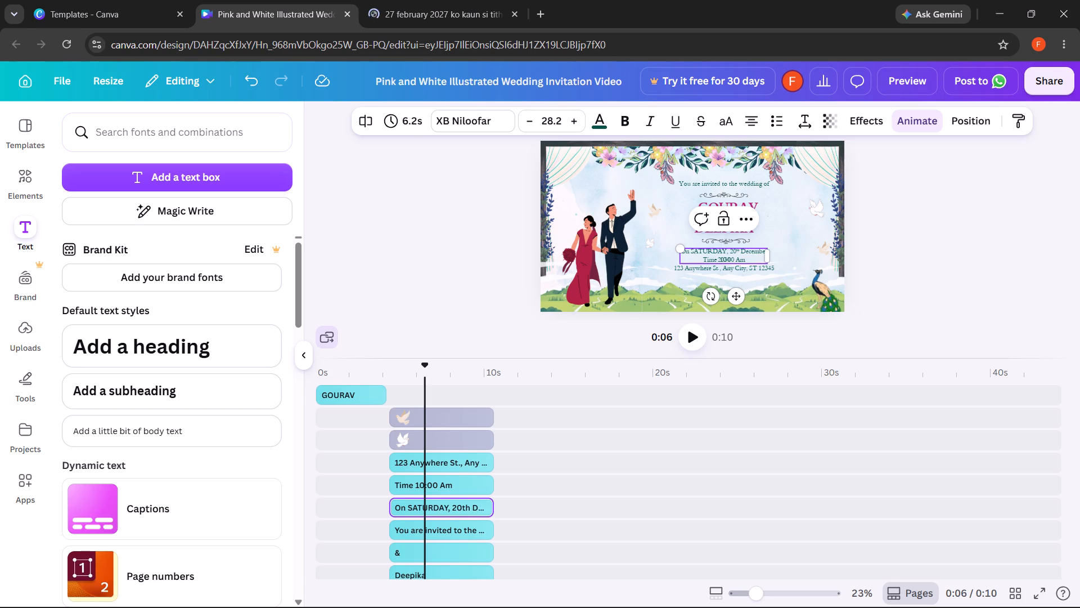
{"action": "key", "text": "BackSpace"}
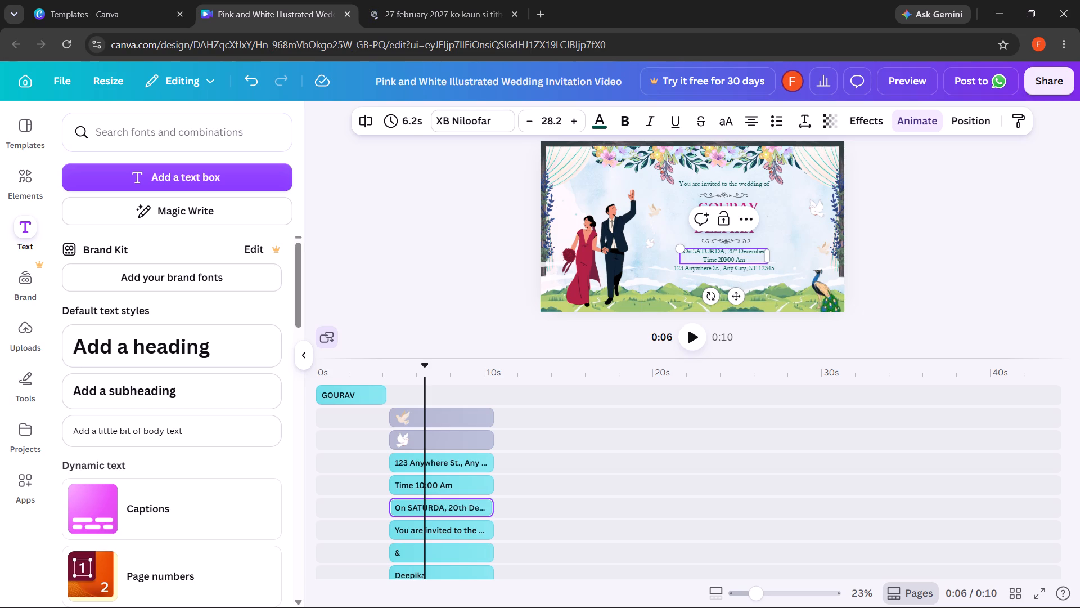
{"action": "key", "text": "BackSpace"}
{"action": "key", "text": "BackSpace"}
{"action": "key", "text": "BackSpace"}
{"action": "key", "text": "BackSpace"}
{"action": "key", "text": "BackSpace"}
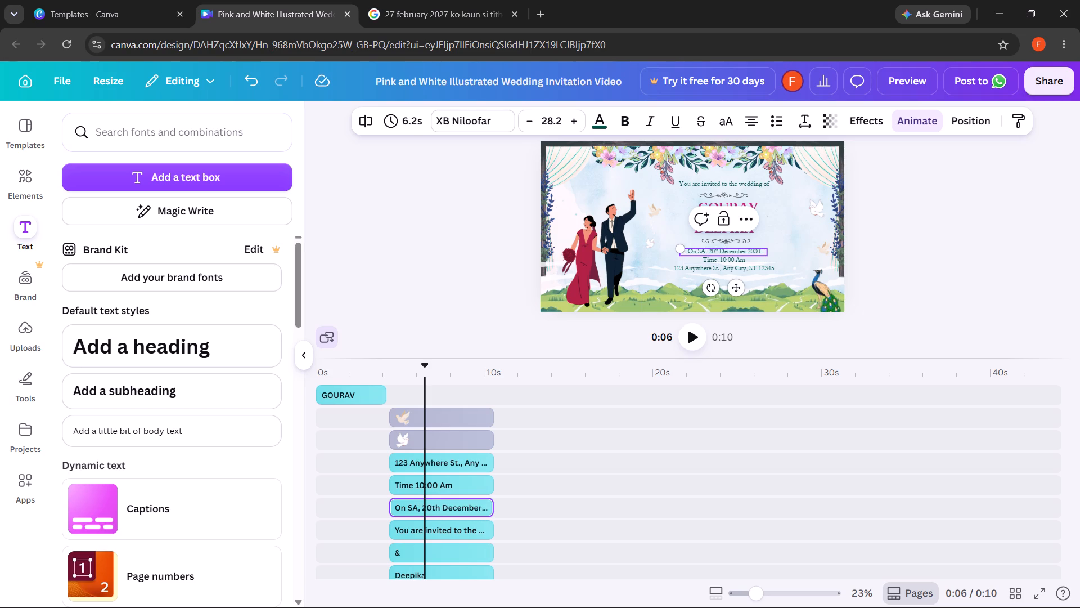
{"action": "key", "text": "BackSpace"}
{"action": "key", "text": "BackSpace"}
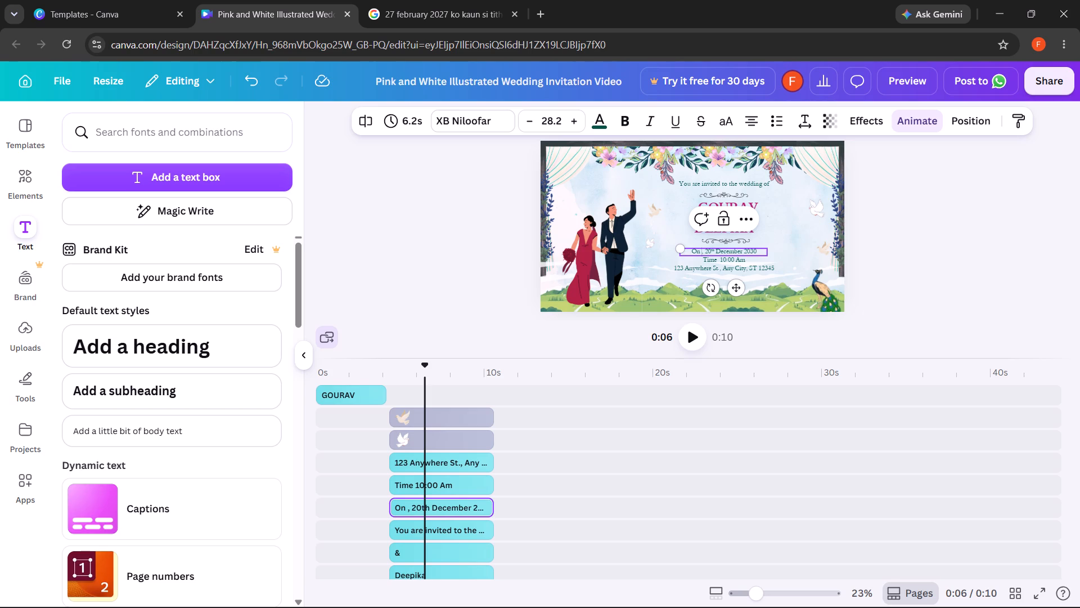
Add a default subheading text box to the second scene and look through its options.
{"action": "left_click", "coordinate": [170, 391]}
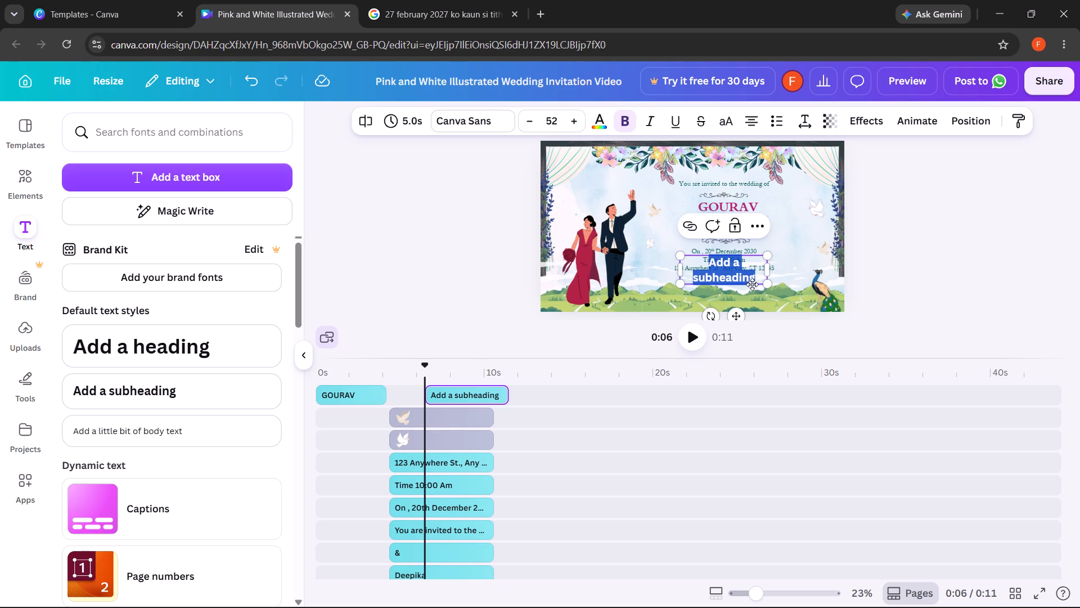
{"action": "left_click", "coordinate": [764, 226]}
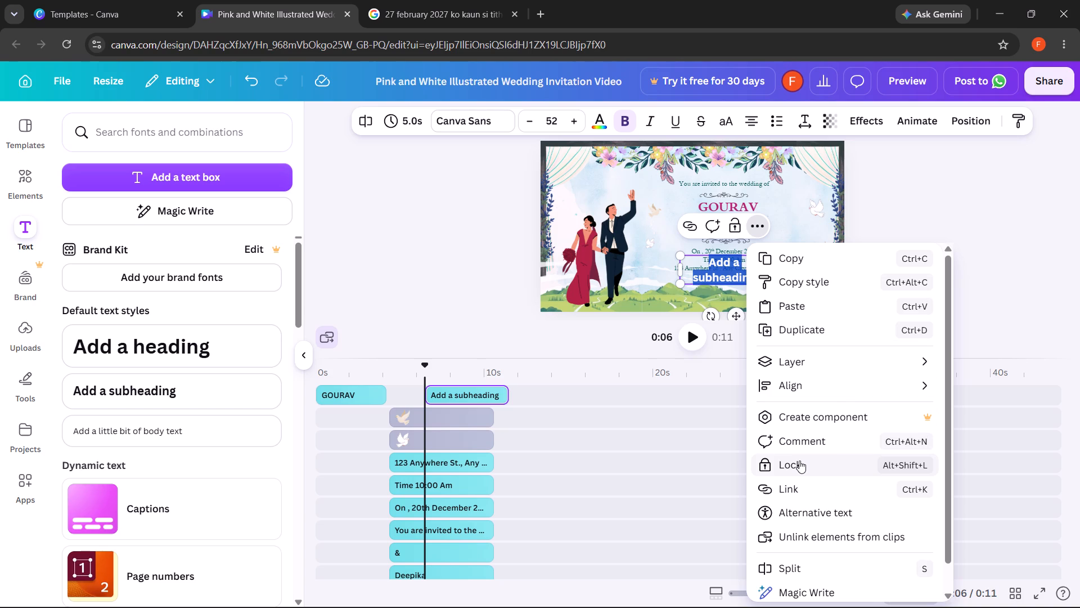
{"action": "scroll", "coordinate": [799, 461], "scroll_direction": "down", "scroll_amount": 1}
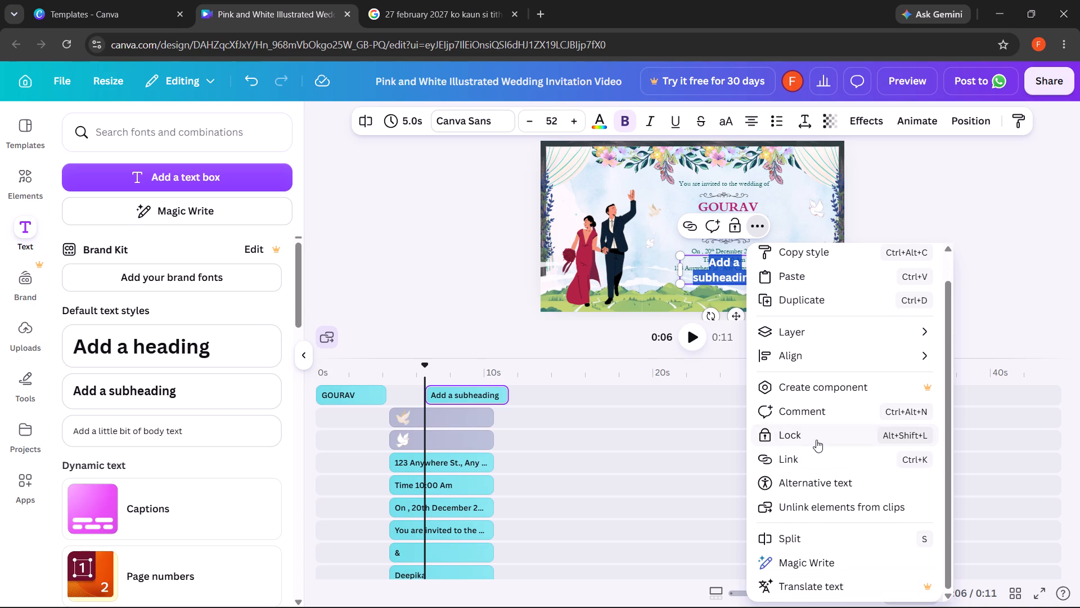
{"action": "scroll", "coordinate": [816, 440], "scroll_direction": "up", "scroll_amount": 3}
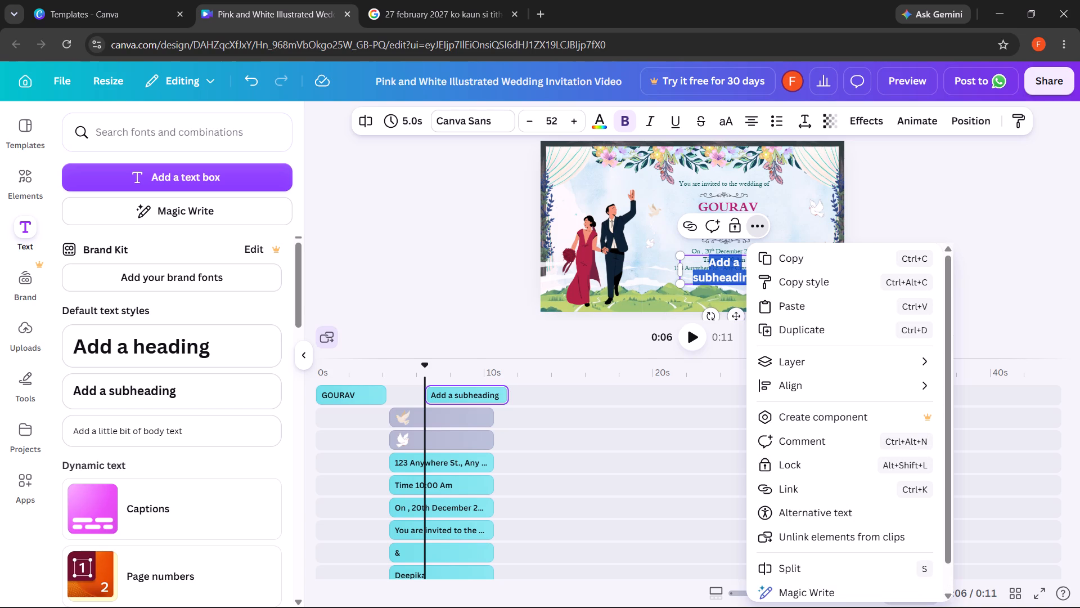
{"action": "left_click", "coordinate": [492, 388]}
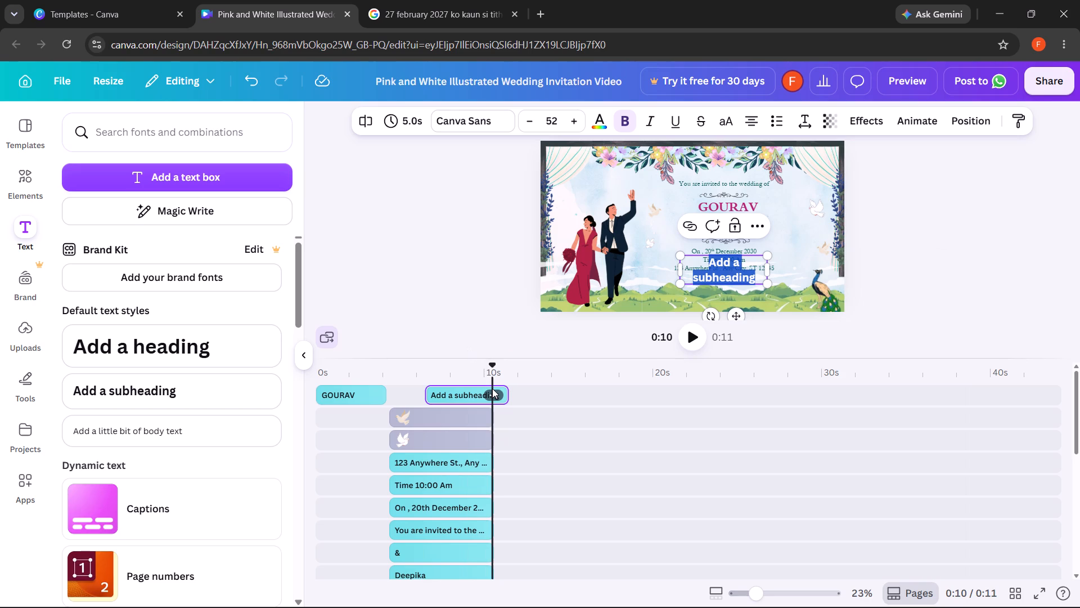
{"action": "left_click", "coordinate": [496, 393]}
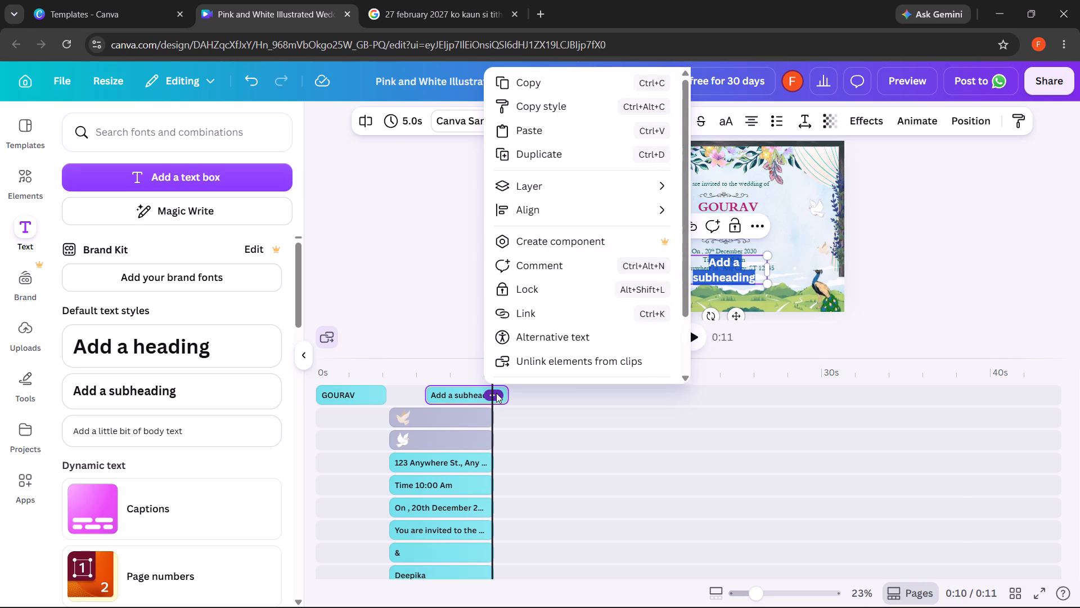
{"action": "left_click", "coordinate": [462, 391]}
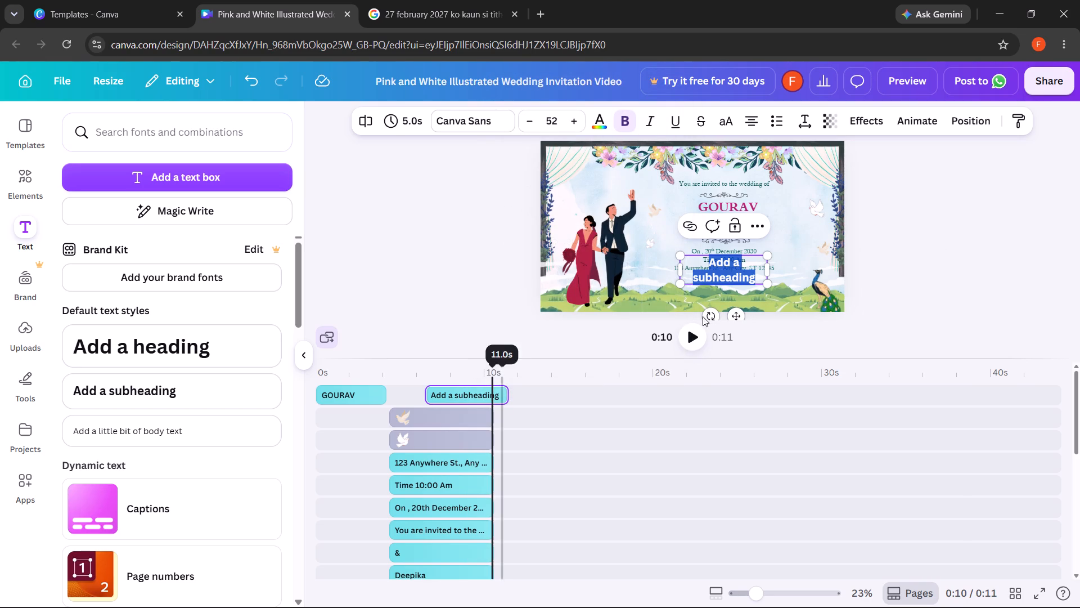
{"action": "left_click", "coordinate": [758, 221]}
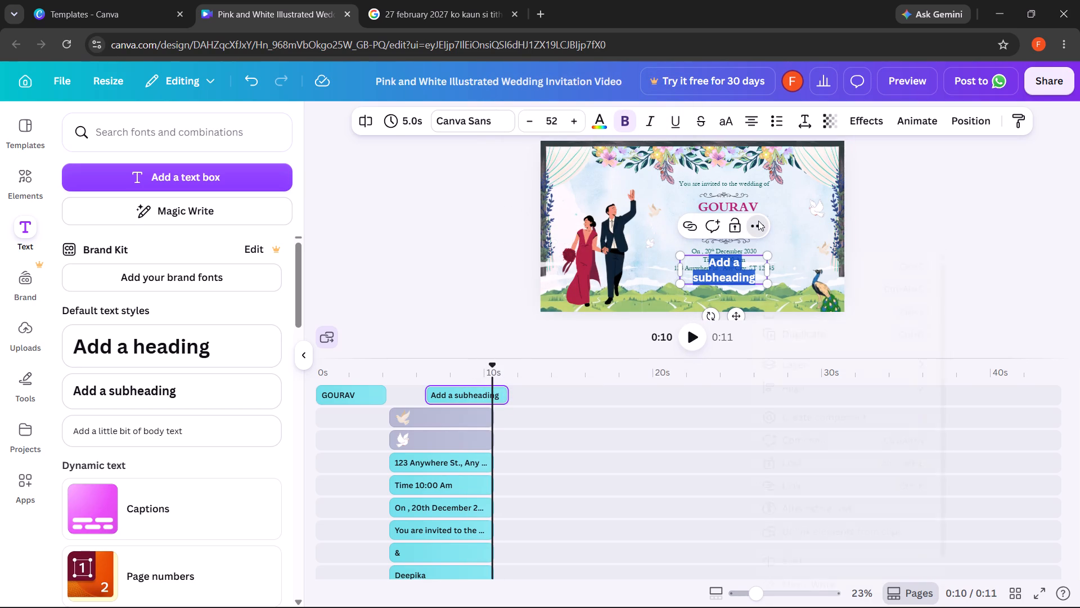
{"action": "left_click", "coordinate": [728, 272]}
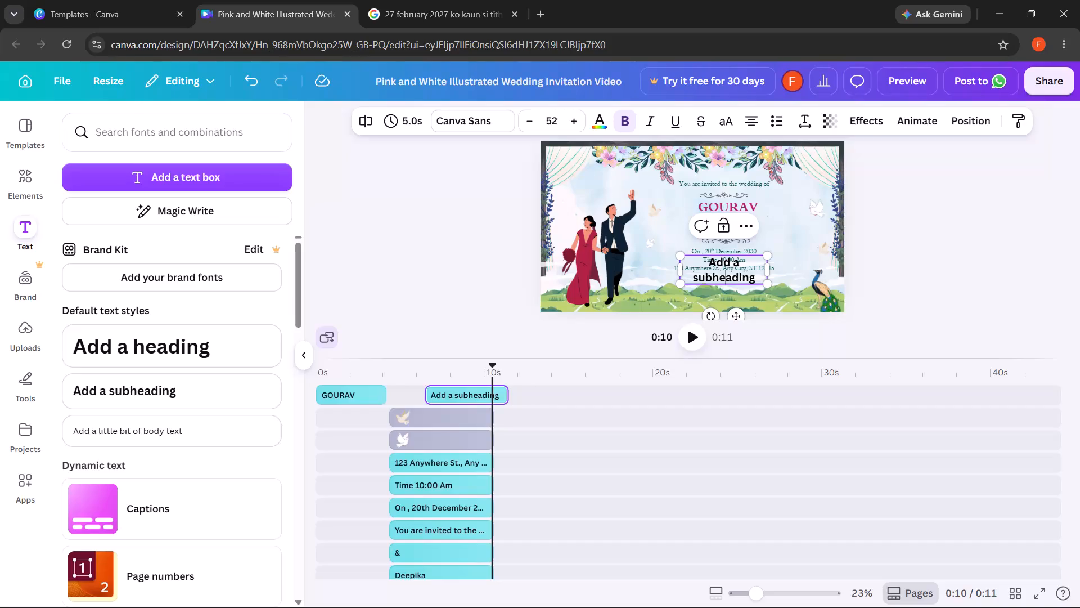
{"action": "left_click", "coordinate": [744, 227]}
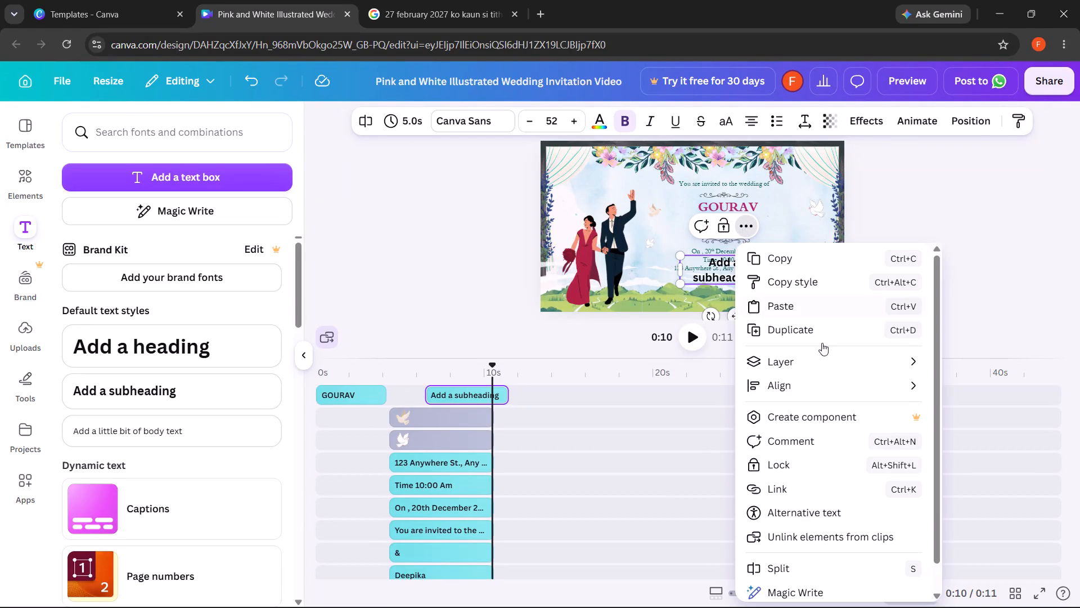
Move the grouped curtain frame down until its lower edge sits near the bottom of the scene.
{"action": "left_click", "coordinate": [802, 231]}
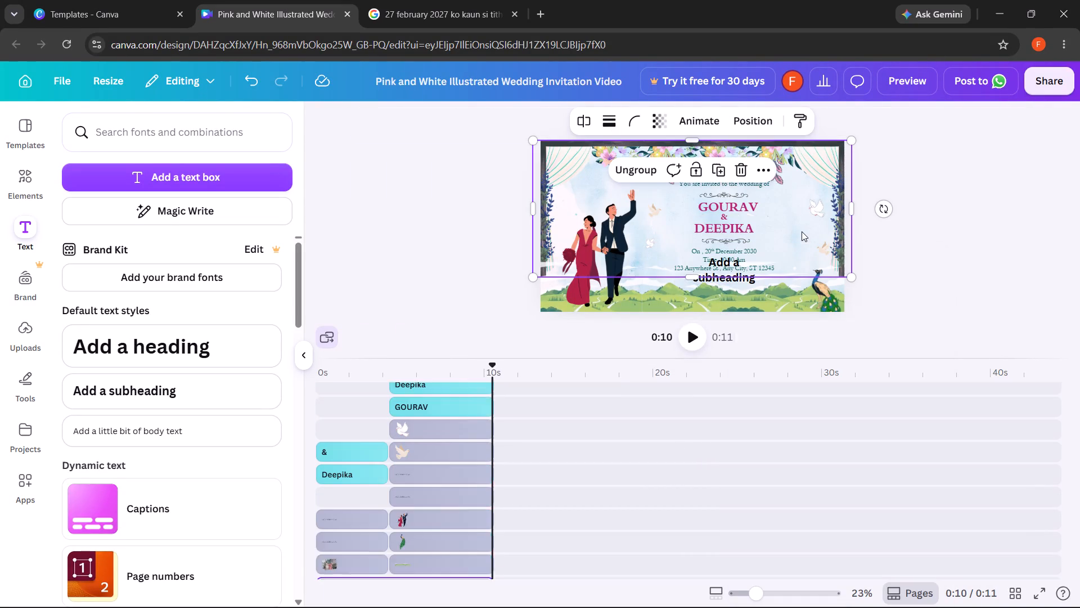
{"action": "left_click", "coordinate": [729, 274]}
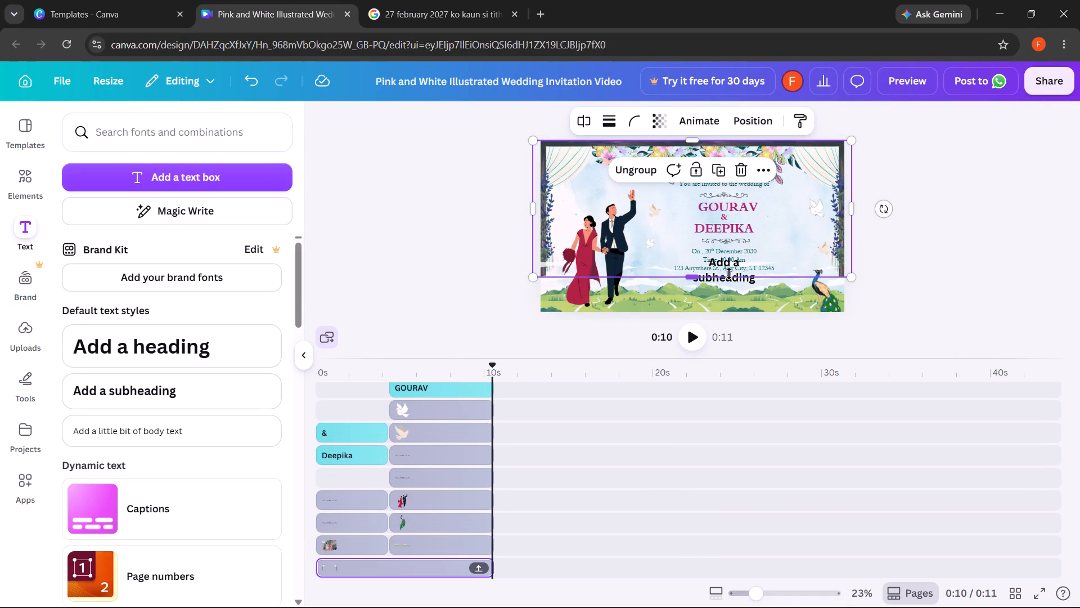
{"action": "left_click_drag", "start_coordinate": [724, 262], "coordinate": [709, 257]}
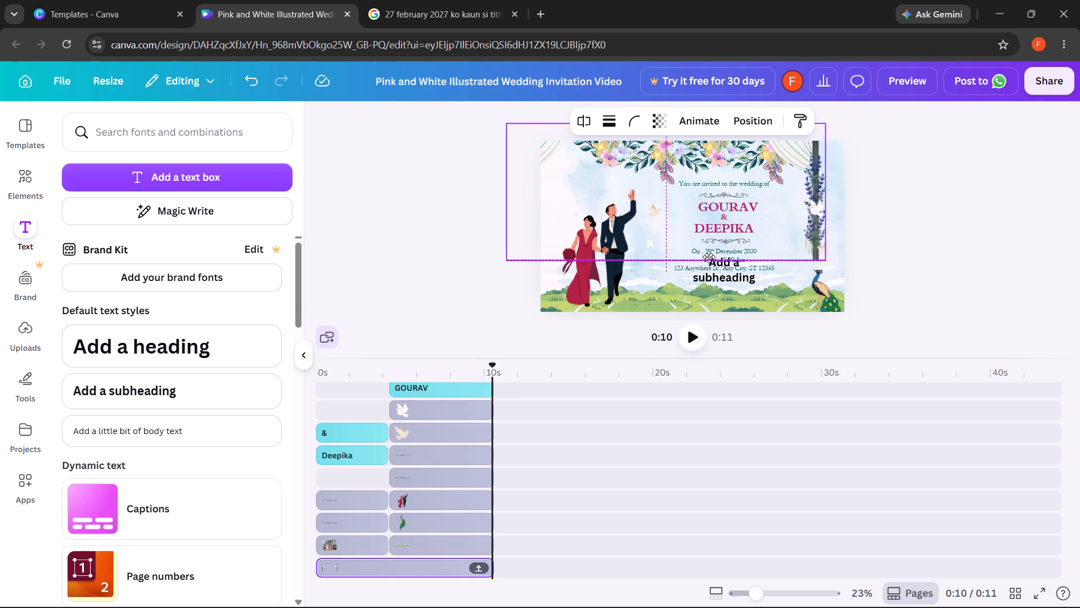
{"action": "left_click_drag", "start_coordinate": [709, 257], "coordinate": [723, 273]}
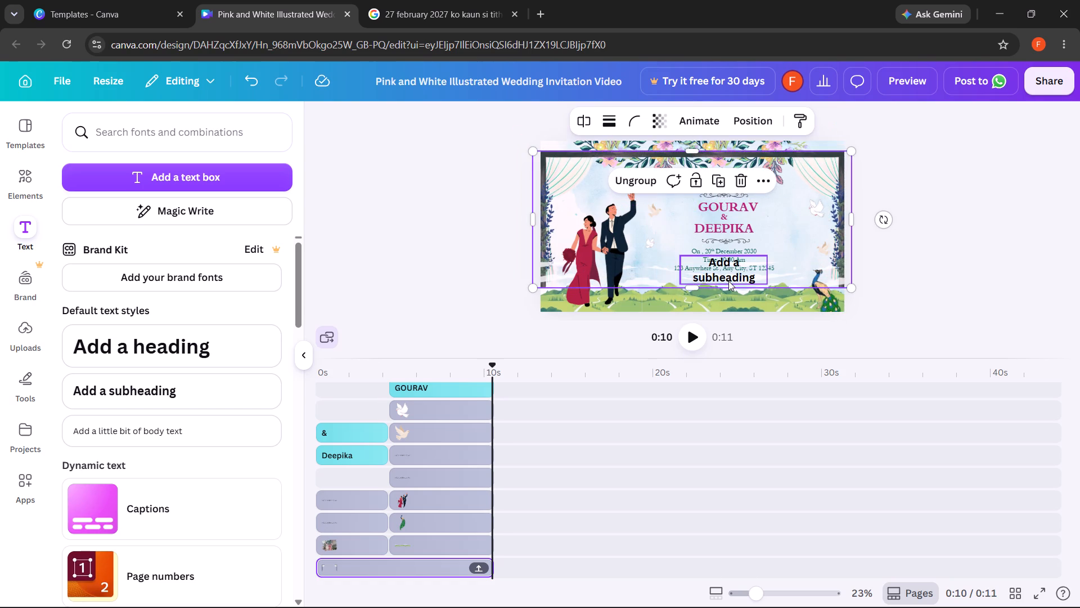
{"action": "left_click_drag", "start_coordinate": [669, 242], "coordinate": [669, 243]}
{"action": "left_click_drag", "start_coordinate": [669, 243], "coordinate": [670, 267]}
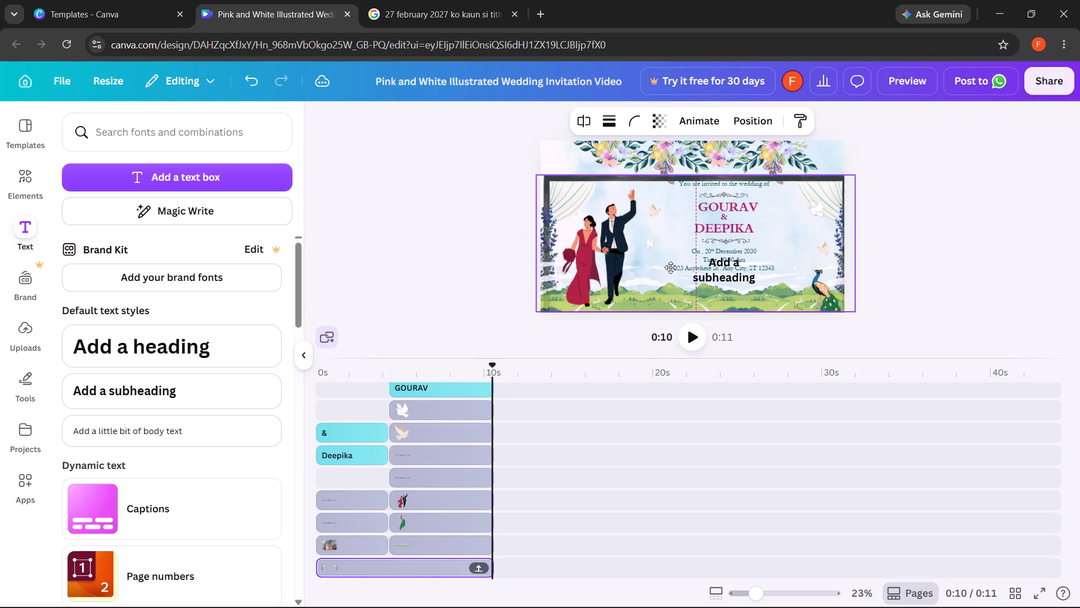
{"action": "left_click_drag", "start_coordinate": [670, 267], "coordinate": [664, 266]}
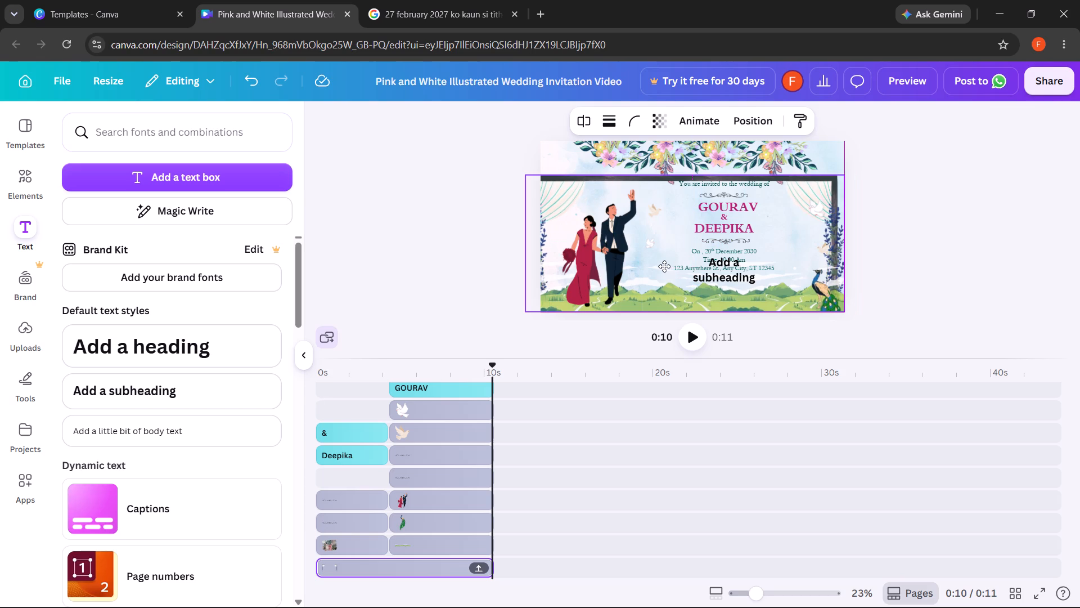
{"action": "left_click_drag", "start_coordinate": [664, 266], "coordinate": [669, 265]}
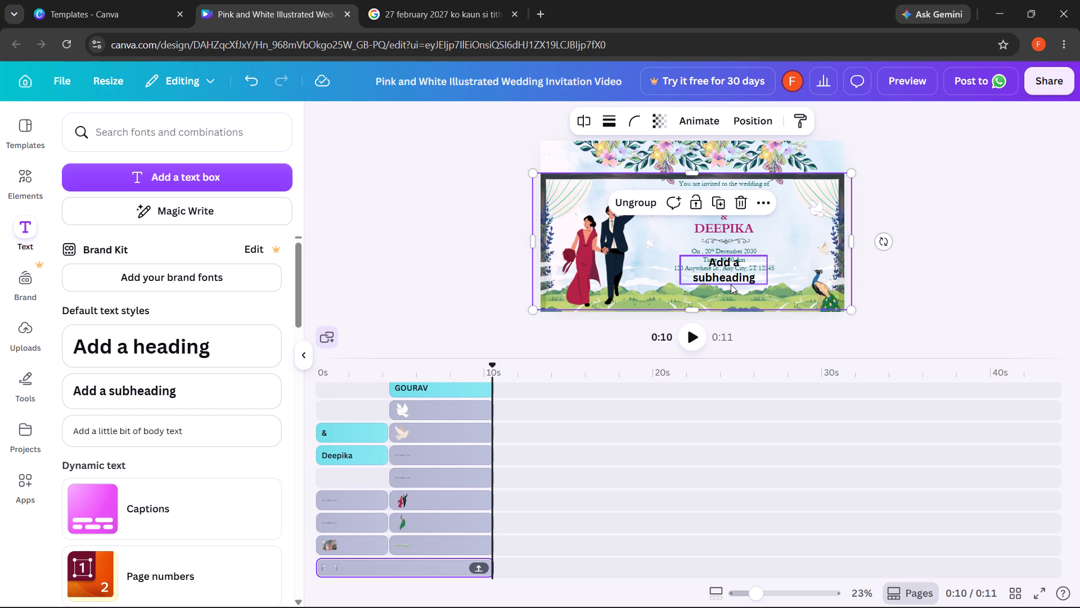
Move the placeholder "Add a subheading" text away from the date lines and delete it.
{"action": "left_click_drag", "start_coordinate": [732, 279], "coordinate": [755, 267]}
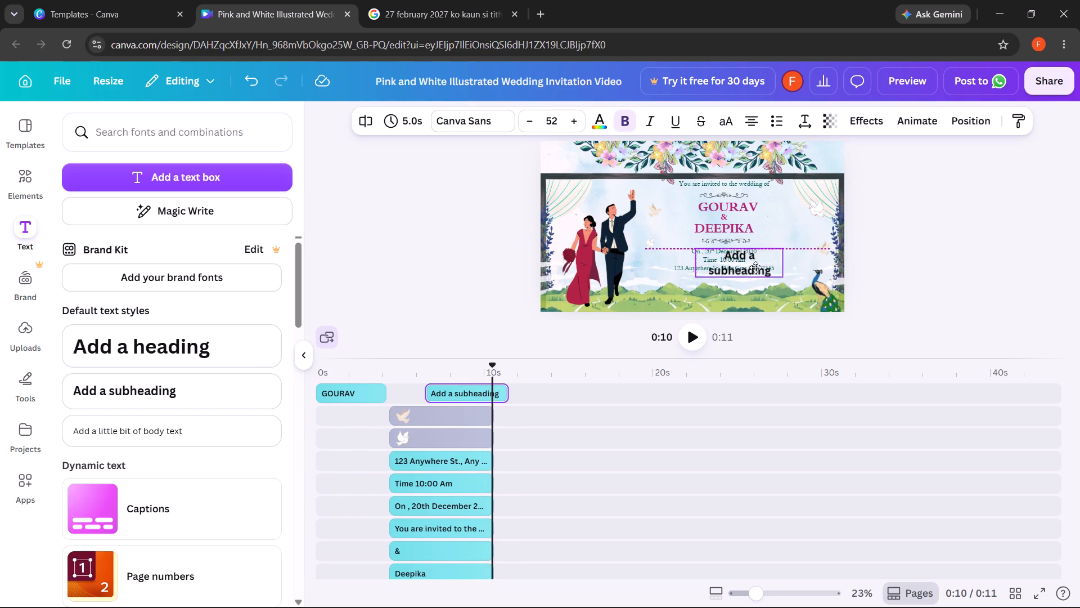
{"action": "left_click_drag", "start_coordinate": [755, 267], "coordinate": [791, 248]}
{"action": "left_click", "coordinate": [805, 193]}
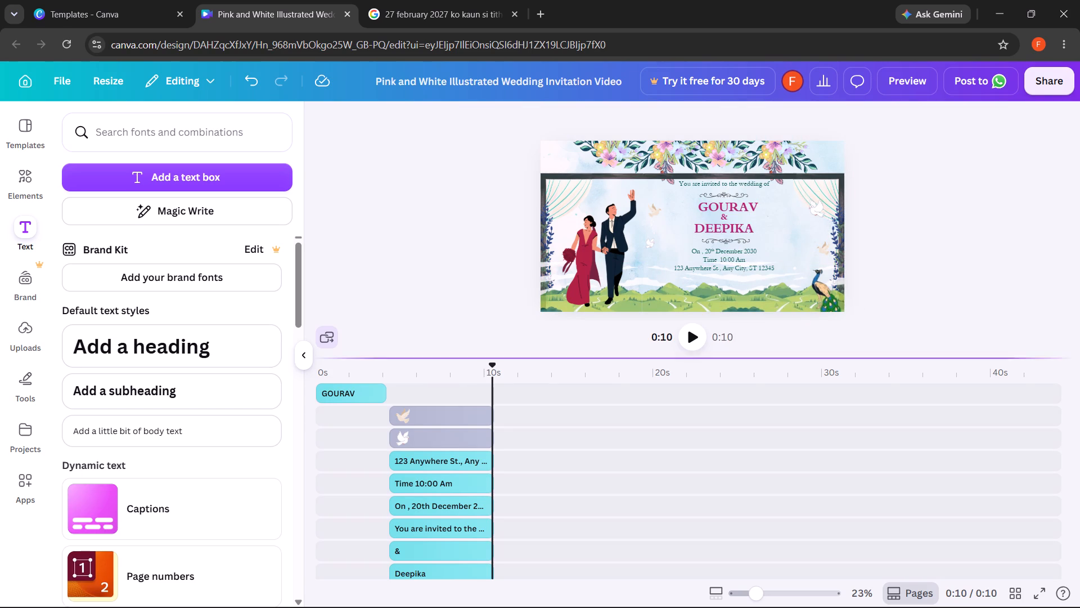
Insert "SATURDAY" as the weekday after "On" in the second scene's date line.
{"action": "left_click", "coordinate": [413, 503]}
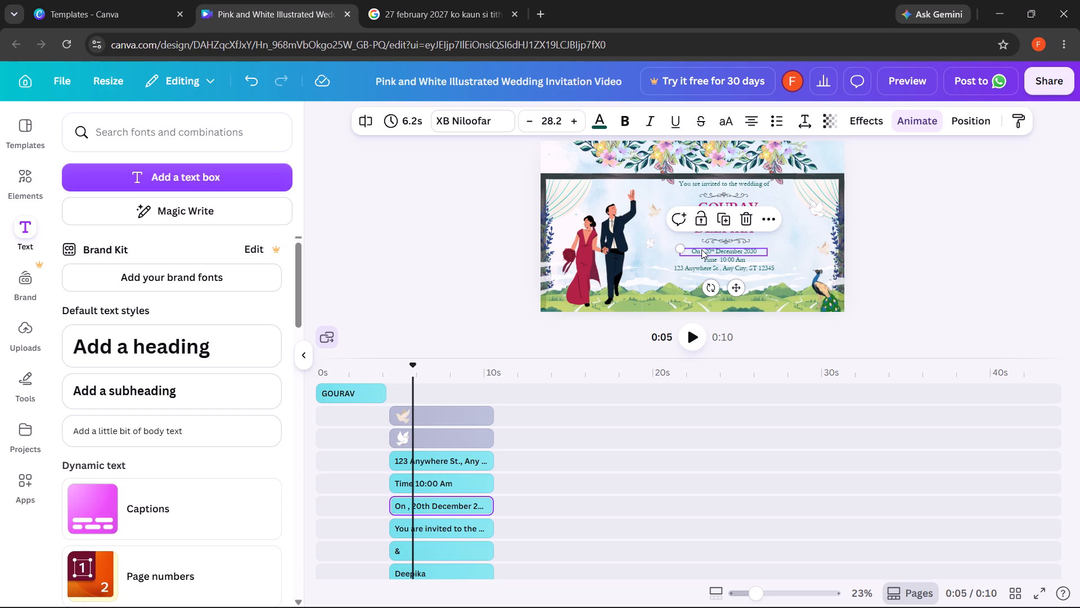
{"action": "left_click", "coordinate": [701, 249]}
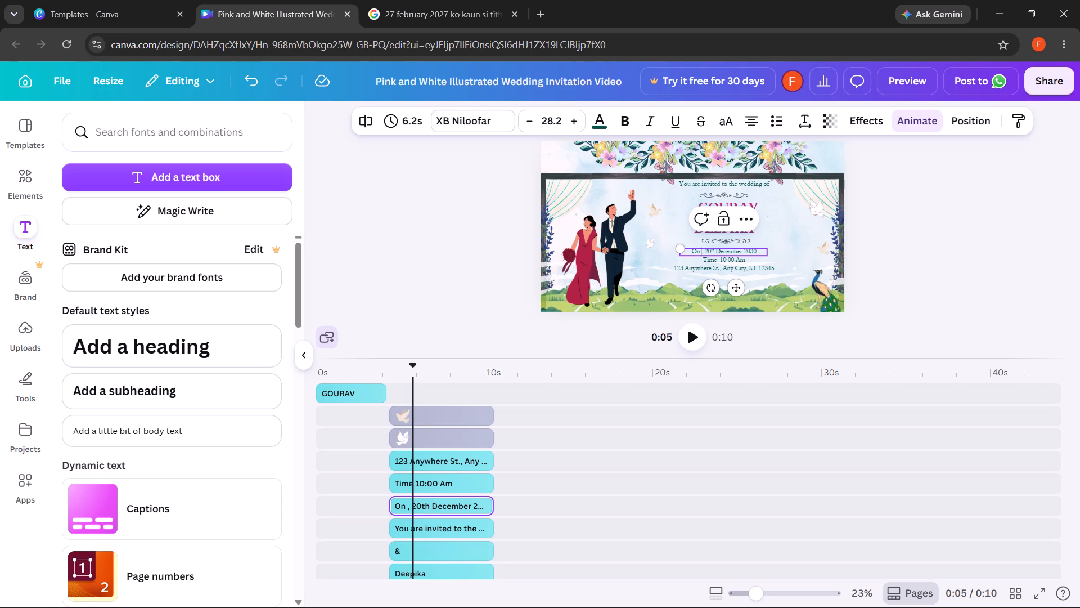
{"action": "key", "text": "s"}
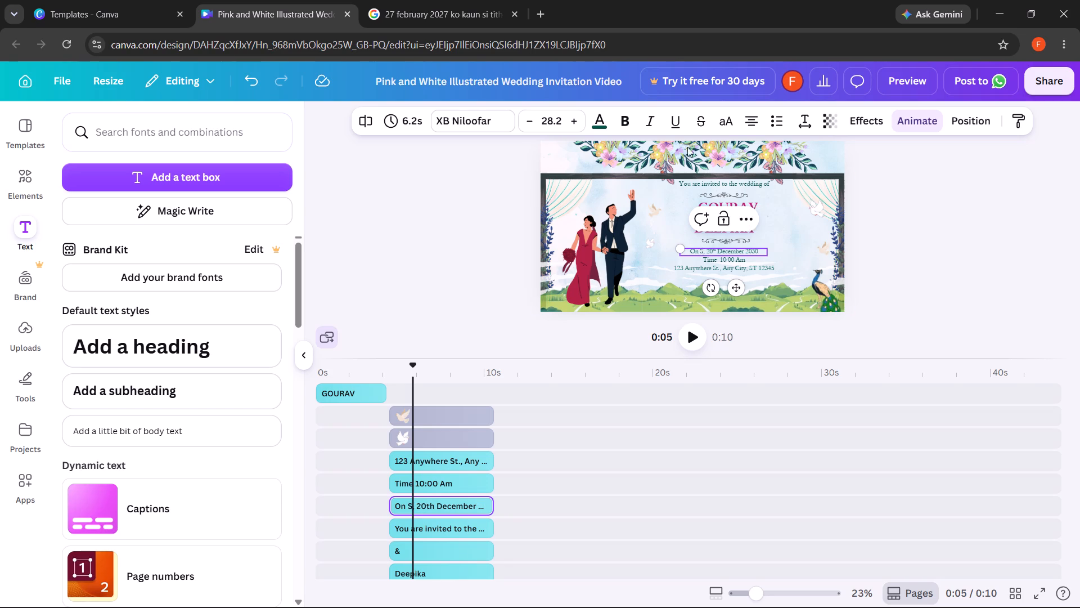
{"action": "left_click", "coordinate": [625, 123]}
{"action": "key", "text": "BackSpace"}
{"action": "type", "text": "SA"}
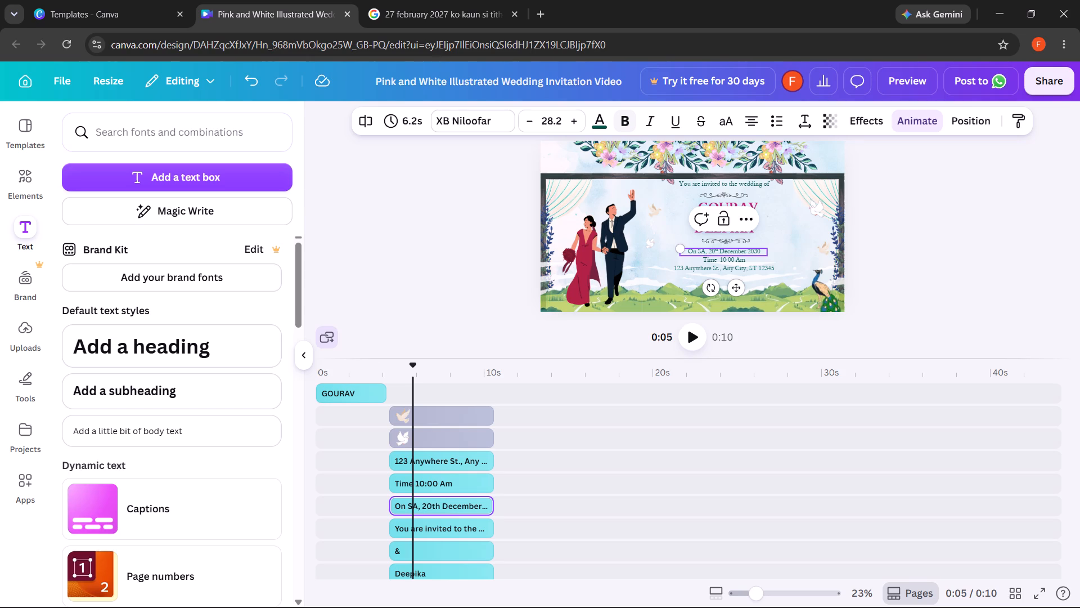
{"action": "type", "text": "TURDAY"}
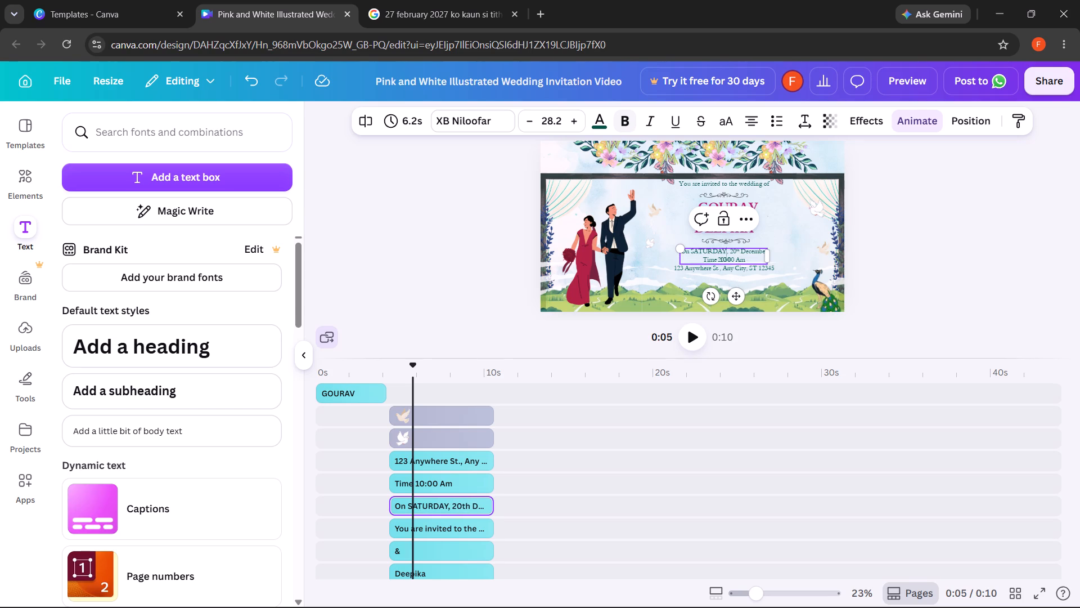
Change the day in the date line to 27th.
{"action": "left_click", "coordinate": [736, 251]}
{"action": "key", "text": "BackSpace"}
{"action": "key", "text": "7"}
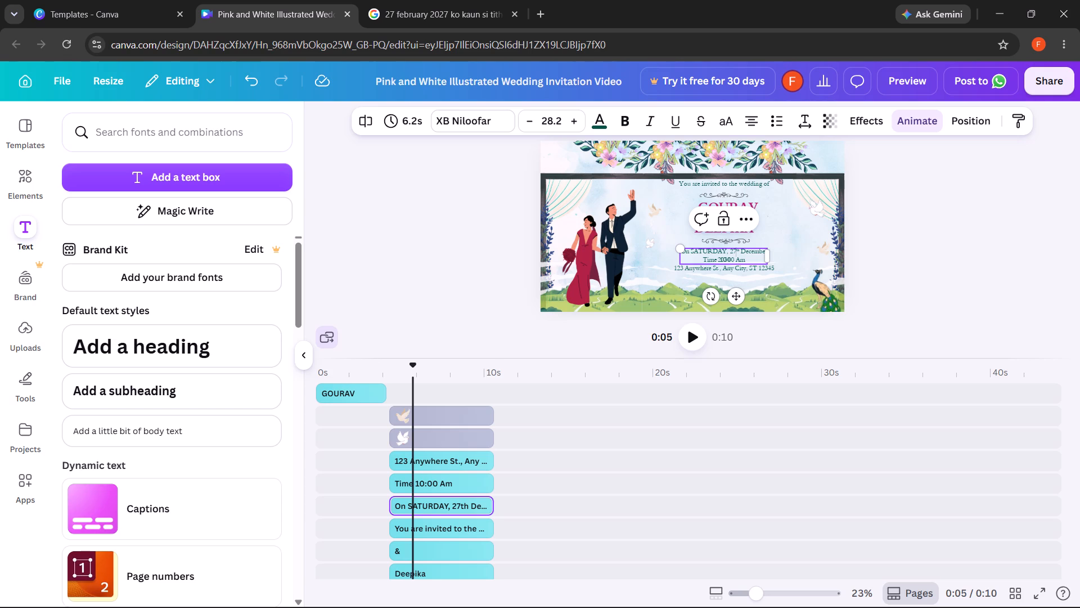
Replace the month December in the second scene's date line with "FEBURARY".
{"action": "left_click", "coordinate": [760, 251]}
{"action": "key", "text": "Right"}
{"action": "key", "text": "Right"}
{"action": "key", "text": "Right"}
{"action": "key", "text": "Right"}
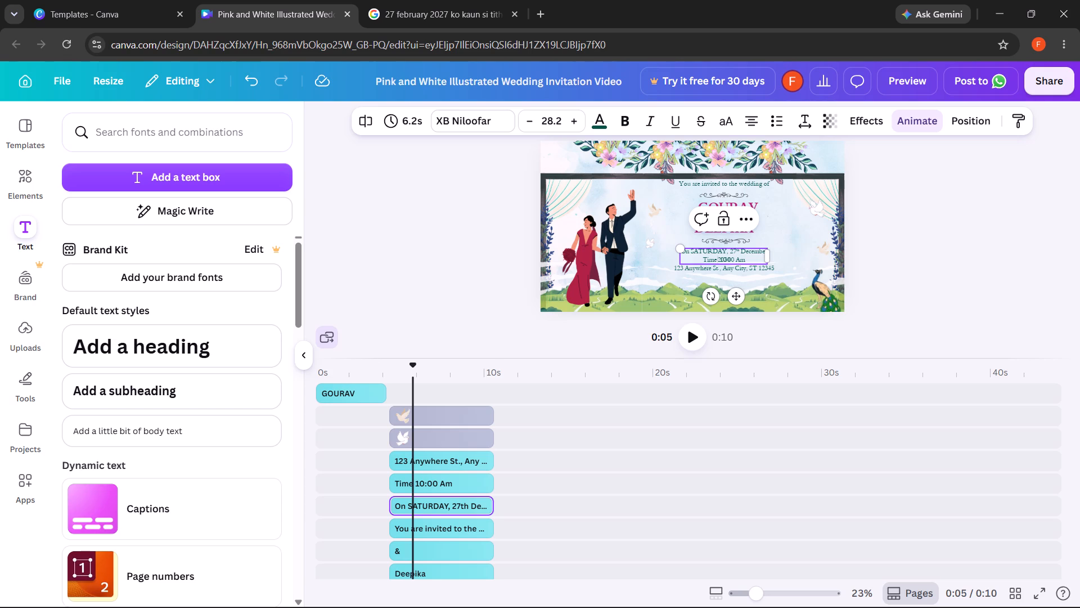
{"action": "key", "text": "Right"}
{"action": "left_click", "coordinate": [760, 251]}
{"action": "key", "text": "Right"}
{"action": "key", "text": "Right"}
{"action": "key", "text": "Right"}
{"action": "key", "text": "Left"}
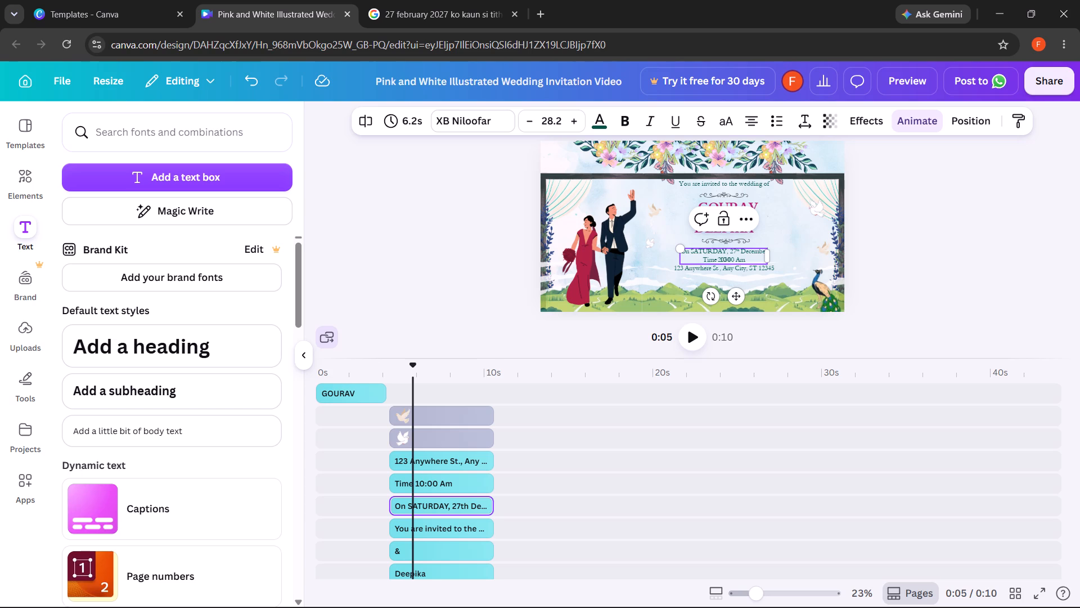
{"action": "left_click", "coordinate": [760, 251]}
{"action": "key", "text": "BackSpace"}
{"action": "key", "text": "BackSpace"}
{"action": "key", "text": "BackSpace"}
{"action": "key", "text": "BackSpace"}
{"action": "key", "text": "BackSpace"}
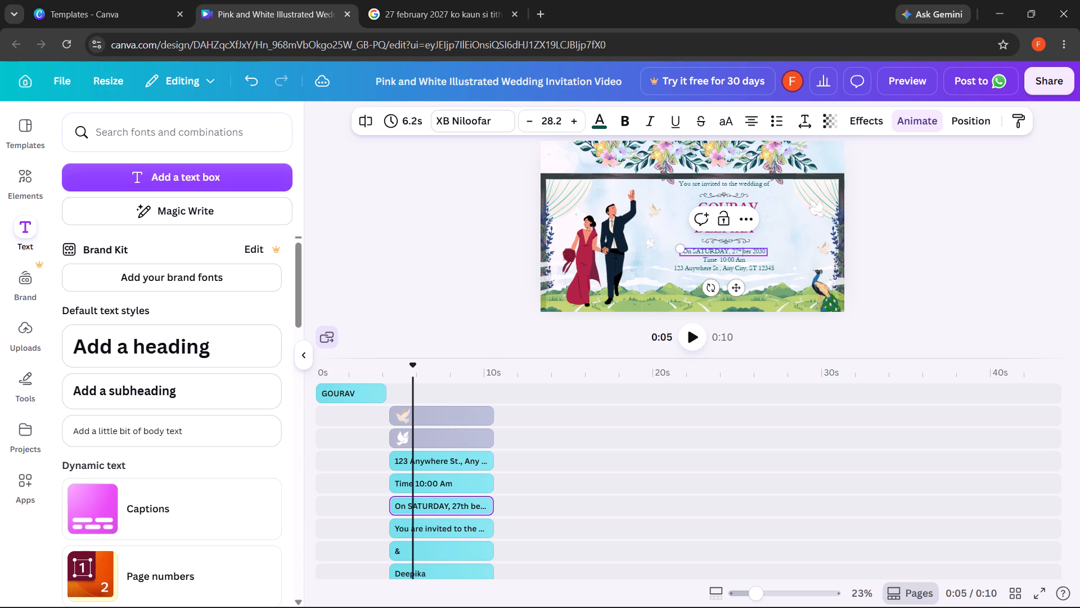
{"action": "key", "text": "Right"}
{"action": "key", "text": "Right"}
{"action": "key", "text": "Right"}
{"action": "key", "text": "BackSpace"}
{"action": "key", "text": "BackSpace"}
{"action": "key", "text": "BackSpace"}
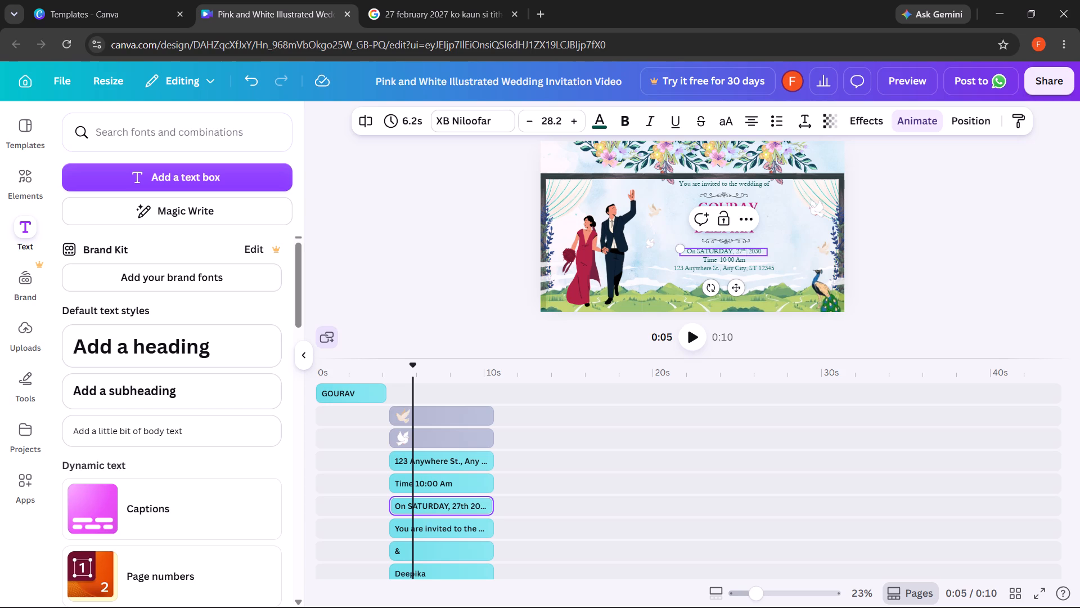
{"action": "key", "text": "s"}
{"action": "key", "text": "BackSpace"}
{"action": "type", "text": "FEBURARY"}
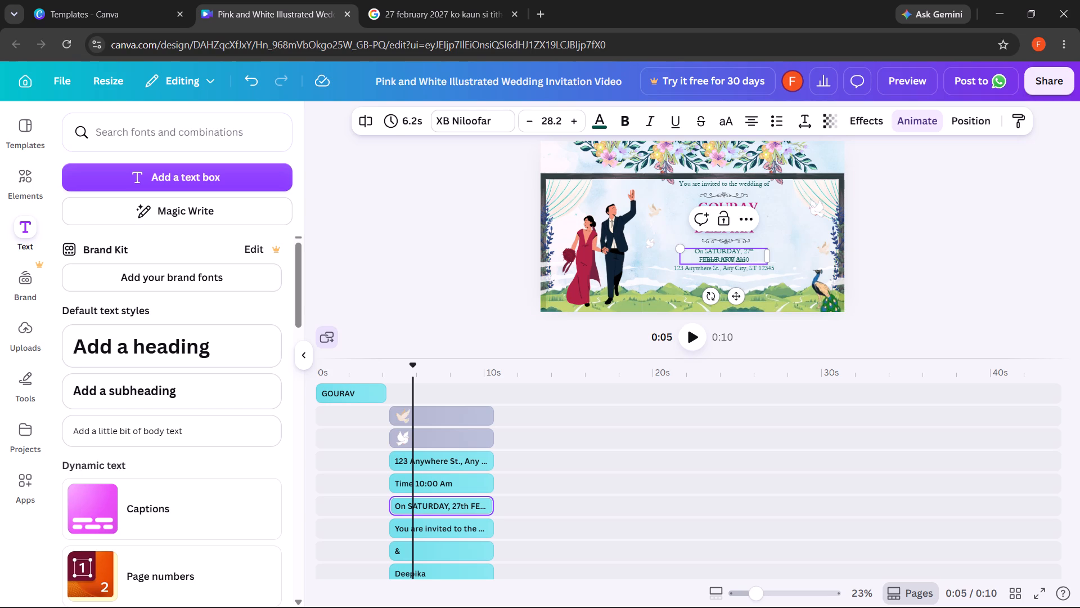
Erase the year and the end of the month from the date line, and retype "AR" after "FEBUR".
{"action": "left_click", "coordinate": [749, 259]}
{"action": "key", "text": "BackSpace"}
{"action": "key", "text": "BackSpace"}
{"action": "key", "text": "BackSpace"}
{"action": "key", "text": "BackSpace"}
{"action": "key", "text": "BackSpace"}
{"action": "key", "text": "BackSpace"}
{"action": "key", "text": "BackSpace"}
{"action": "key", "text": "BackSpace"}
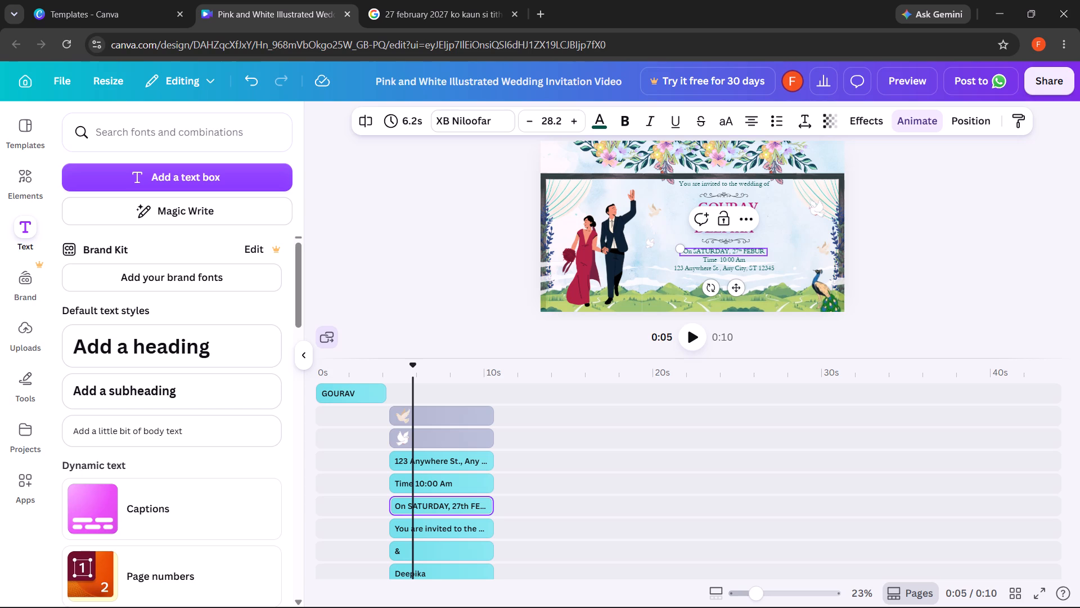
{"action": "key", "text": "a"}
{"action": "key", "text": "r"}
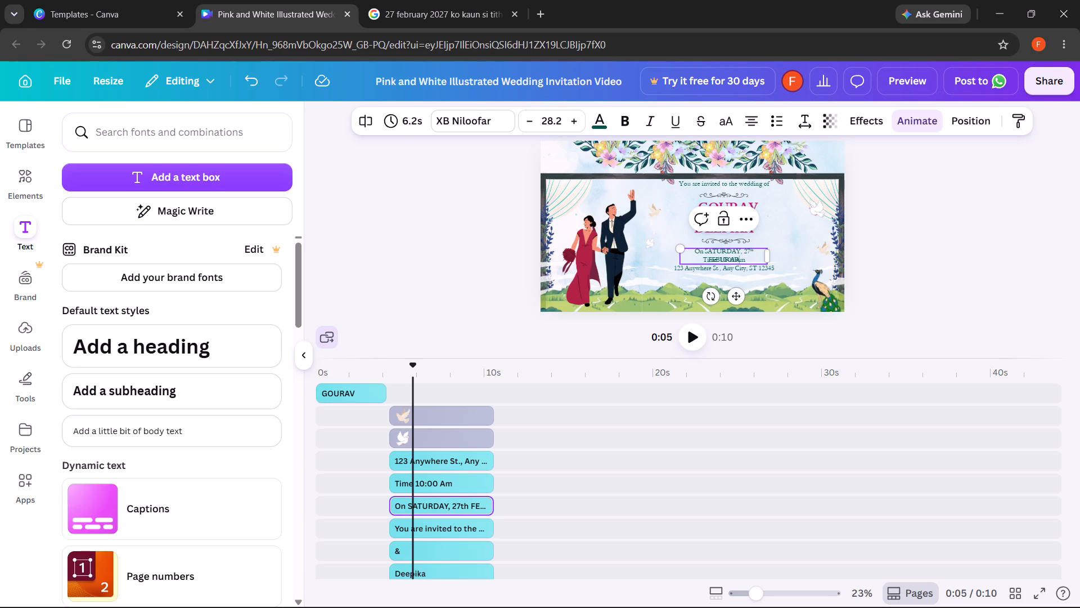
Widen the date text box to about 690 so that the date fits on one line.
{"action": "left_click_drag", "start_coordinate": [768, 257], "coordinate": [788, 257]}
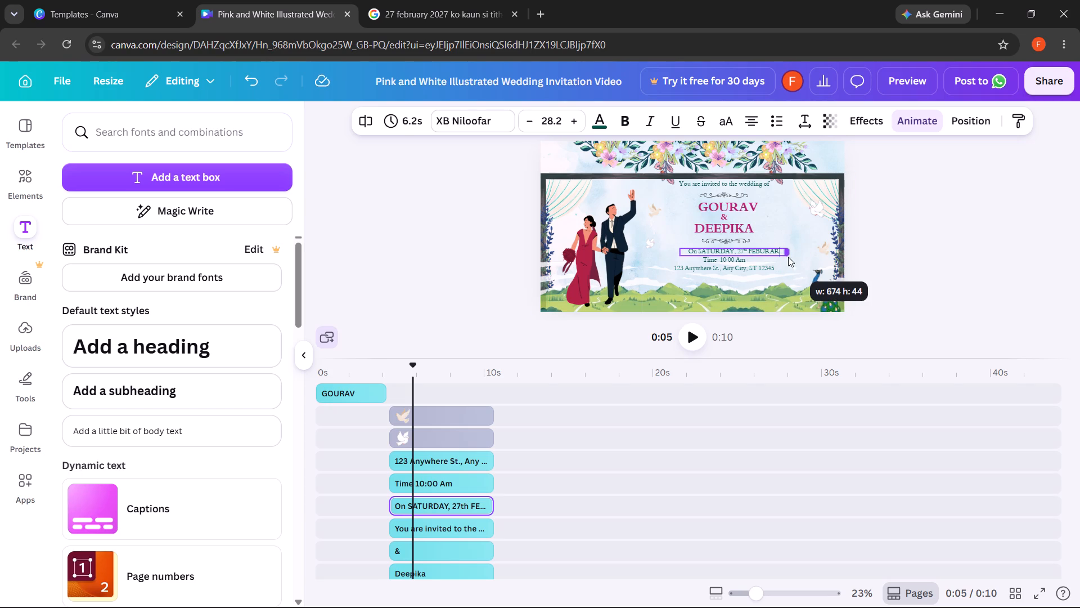
{"action": "left_click_drag", "start_coordinate": [788, 257], "coordinate": [791, 254]}
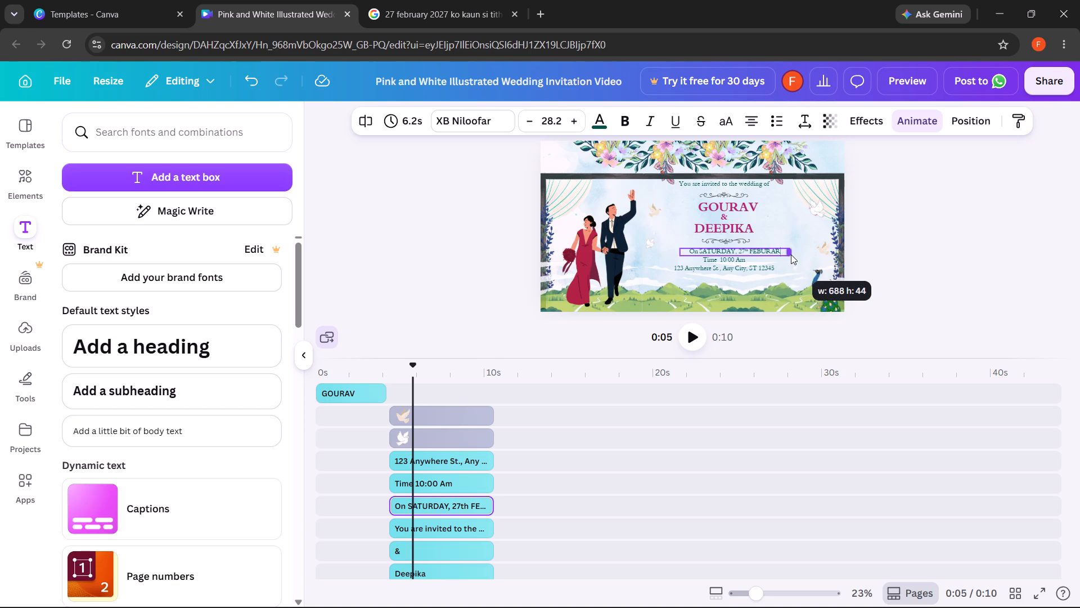
{"action": "left_click_drag", "start_coordinate": [791, 254], "coordinate": [793, 253]}
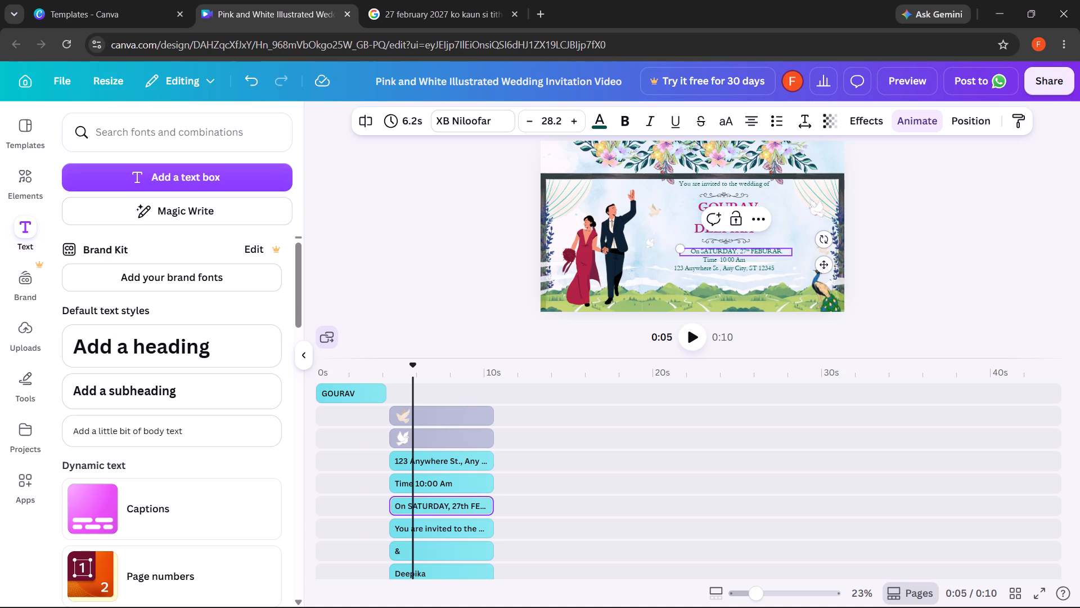
Complete the month as "FEBURARY" and add the year 2027, widening the date text box slightly to fit.
{"action": "key", "text": "y"}
{"action": "key", "text": "space"}
{"action": "type", "text": "202"}
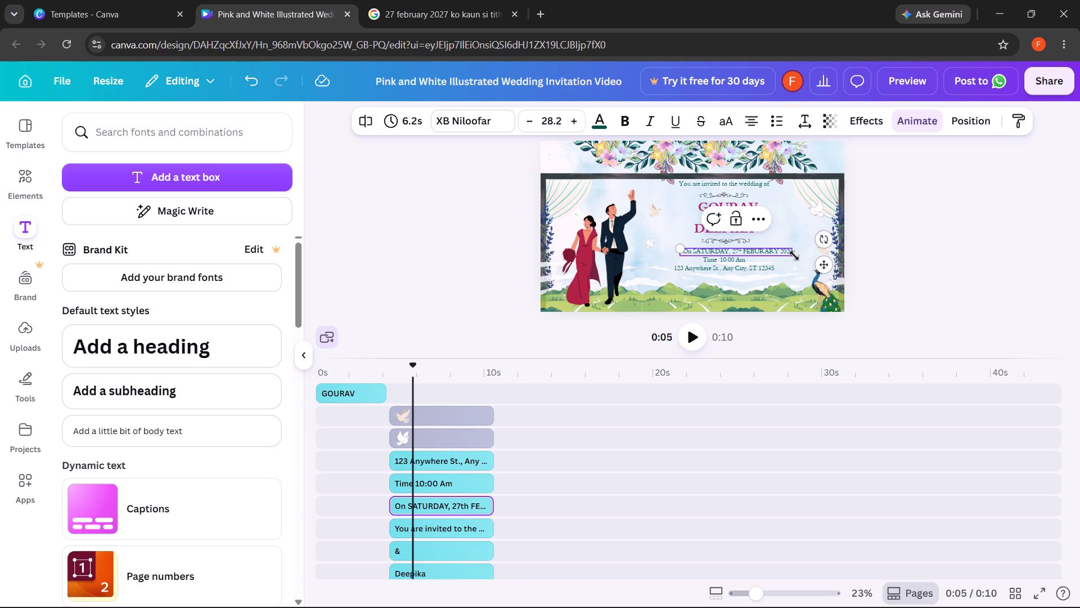
{"action": "left_click_drag", "start_coordinate": [793, 251], "coordinate": [796, 251]}
{"action": "left_click_drag", "start_coordinate": [796, 251], "coordinate": [799, 251]}
{"action": "key", "text": "7"}
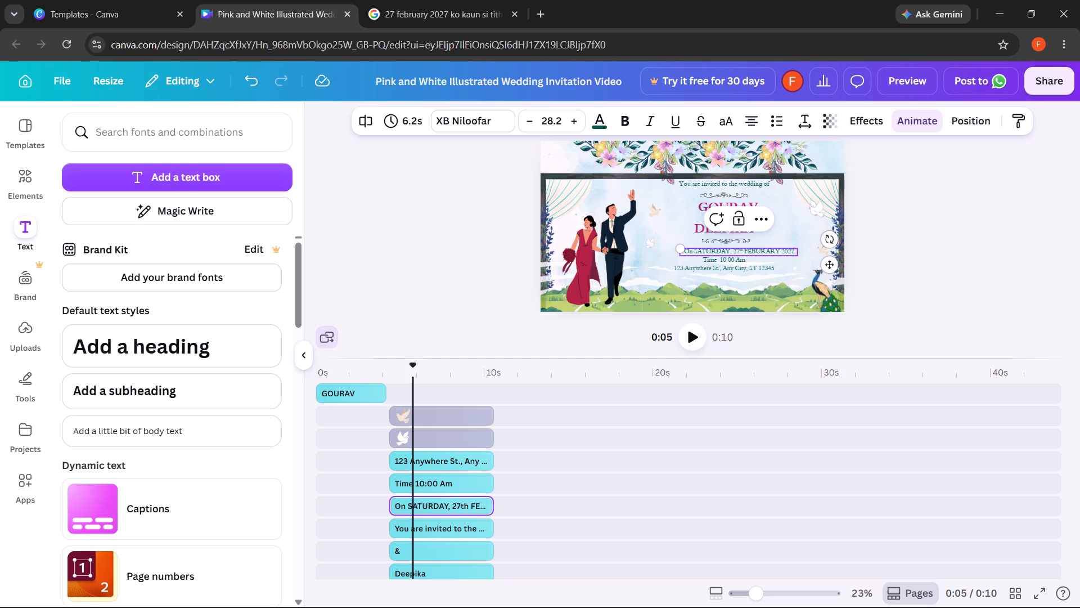
{"action": "left_click", "coordinate": [780, 234]}
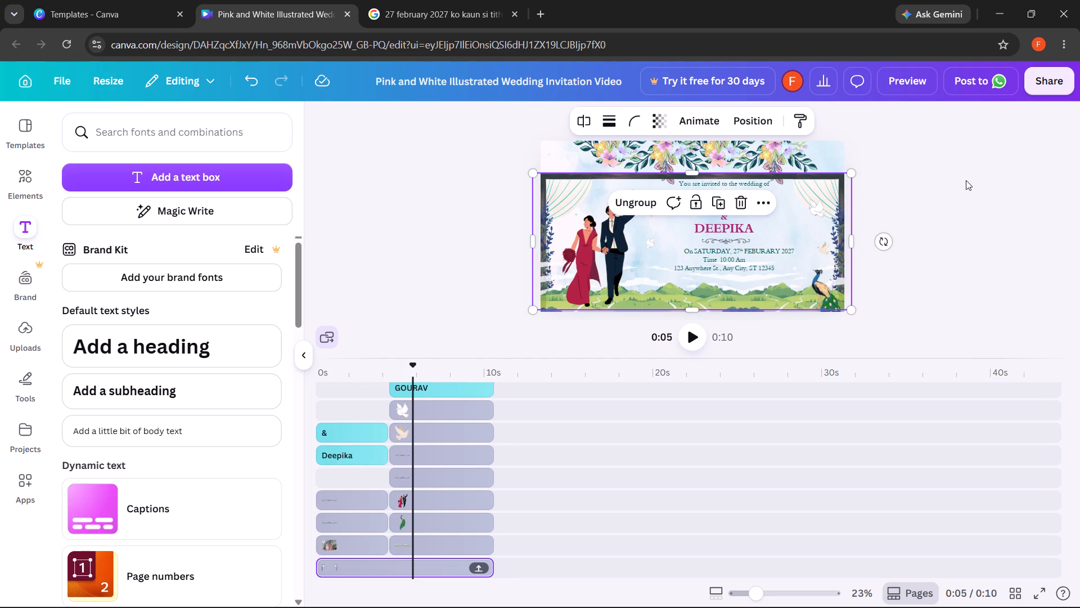
Play the video through the second scene, and replay it from about 1 second in to check both scenes.
{"action": "left_click", "coordinate": [695, 342]}
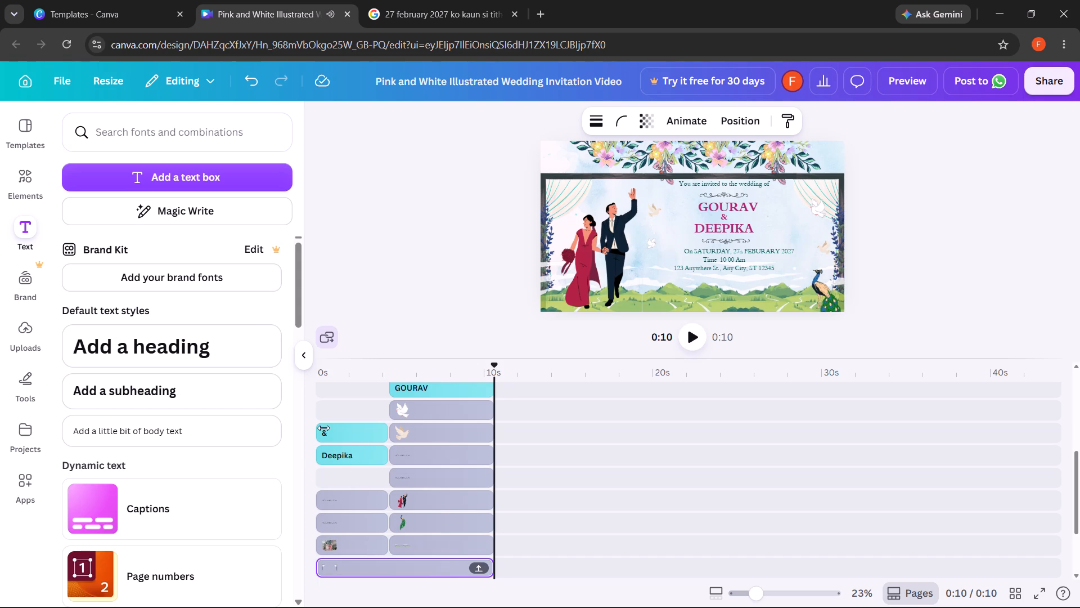
{"action": "scroll", "coordinate": [393, 446], "scroll_direction": "up", "scroll_amount": 2}
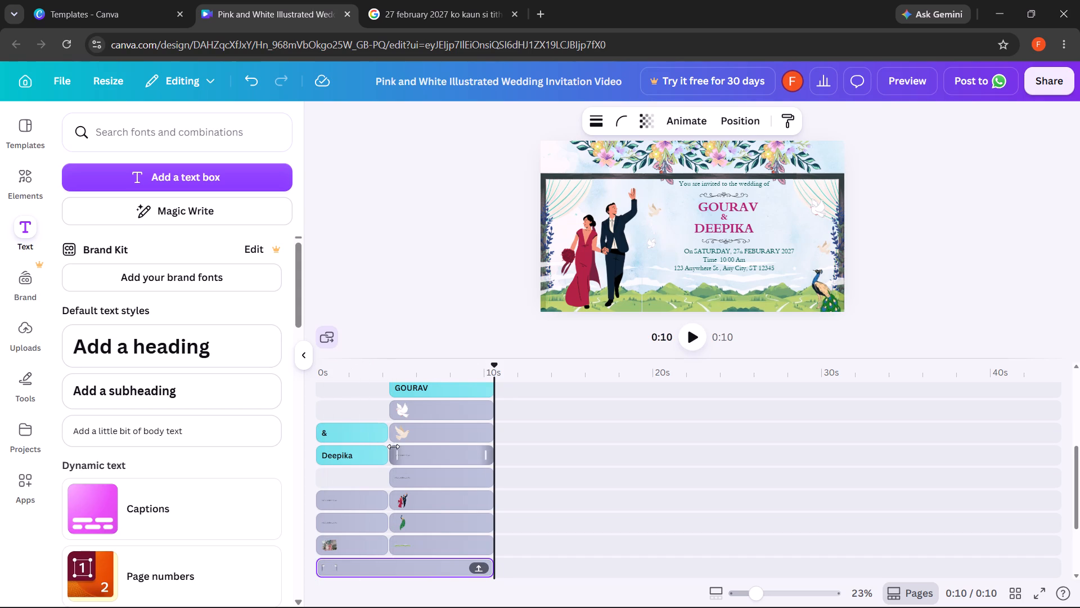
{"action": "scroll", "coordinate": [393, 446], "scroll_direction": "up", "scroll_amount": 4}
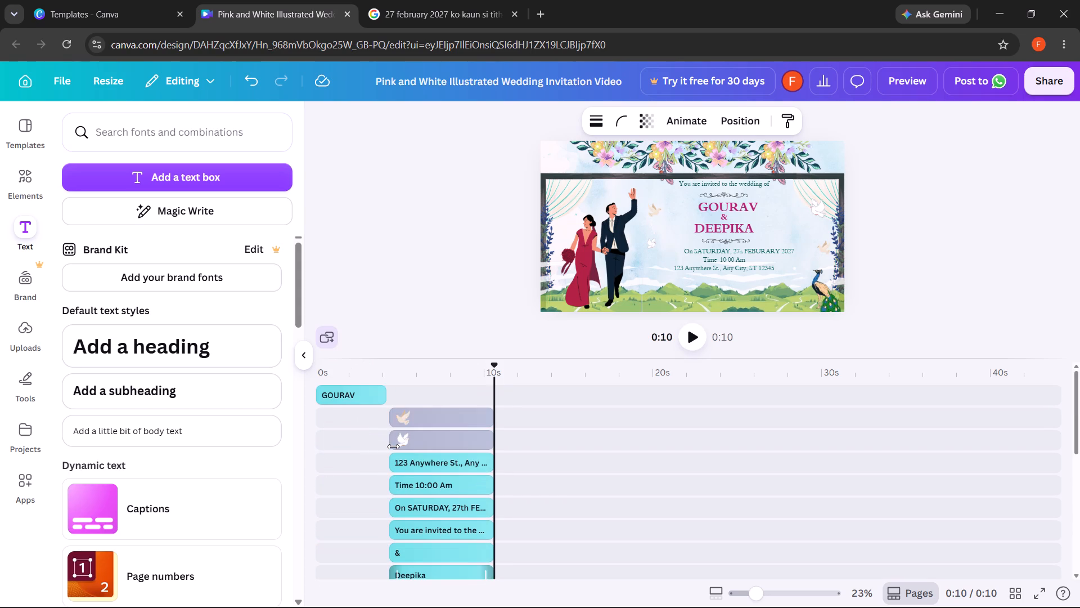
{"action": "scroll", "coordinate": [321, 391], "scroll_direction": "up", "scroll_amount": 2}
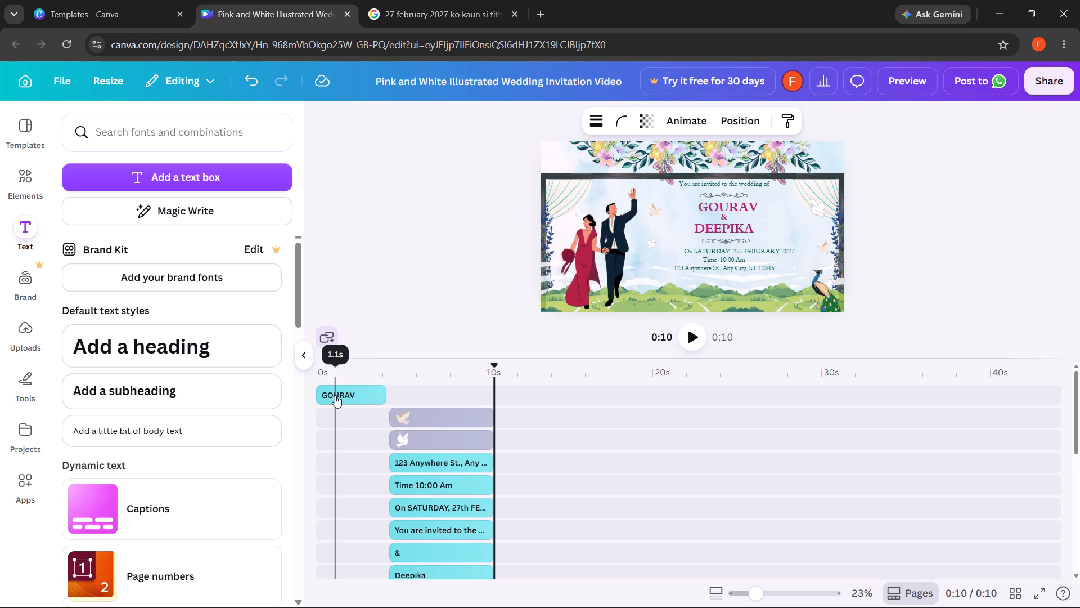
{"action": "left_click", "coordinate": [335, 395]}
{"action": "left_click", "coordinate": [335, 395]}
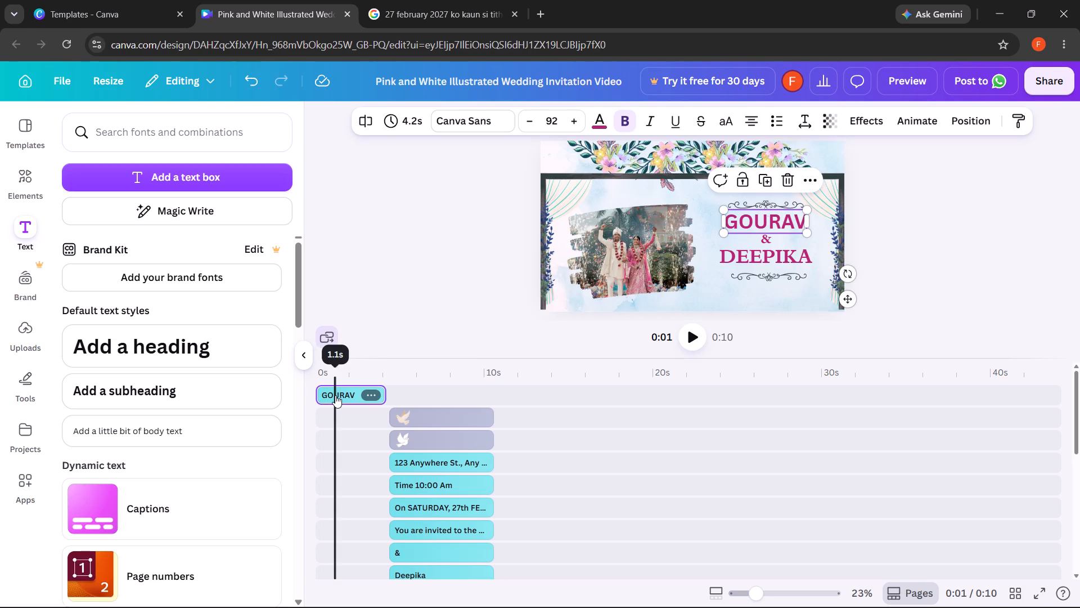
{"action": "left_click_drag", "start_coordinate": [335, 395], "coordinate": [323, 395]}
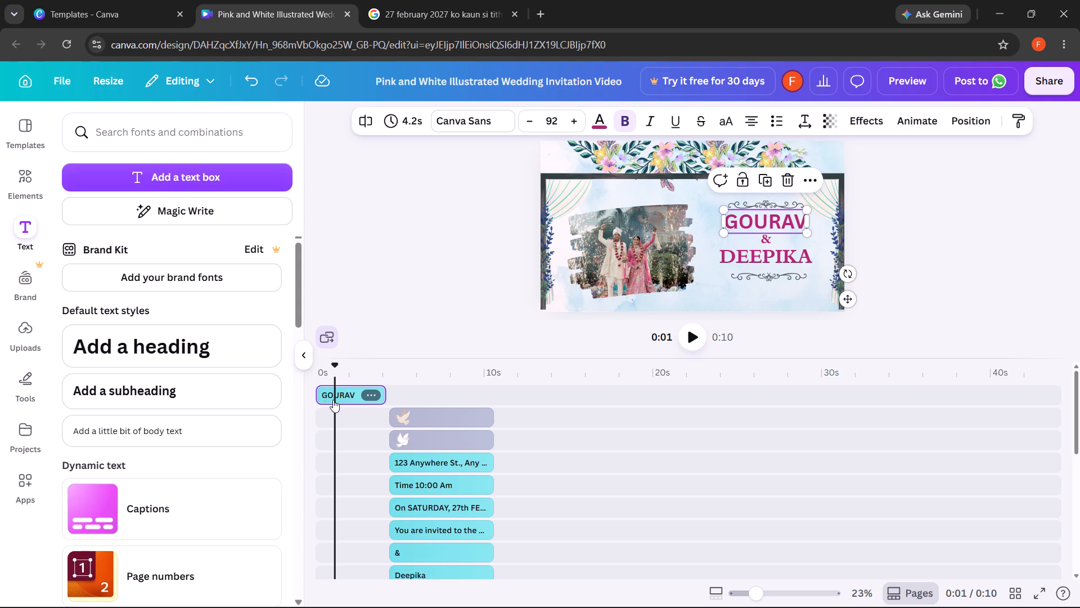
{"action": "left_click_drag", "start_coordinate": [333, 400], "coordinate": [326, 401]}
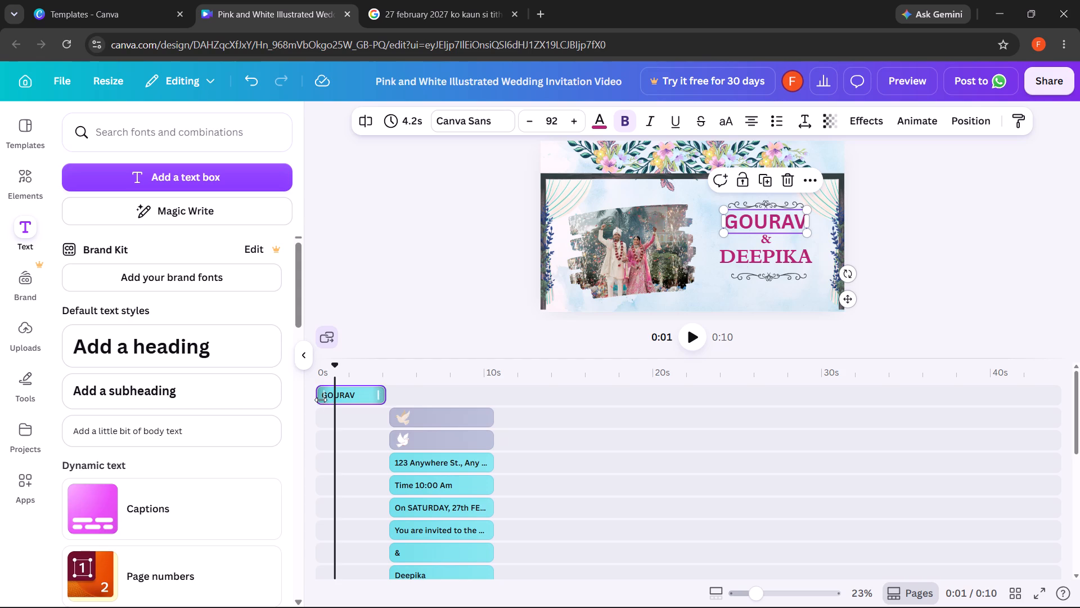
{"action": "left_click", "coordinate": [691, 346]}
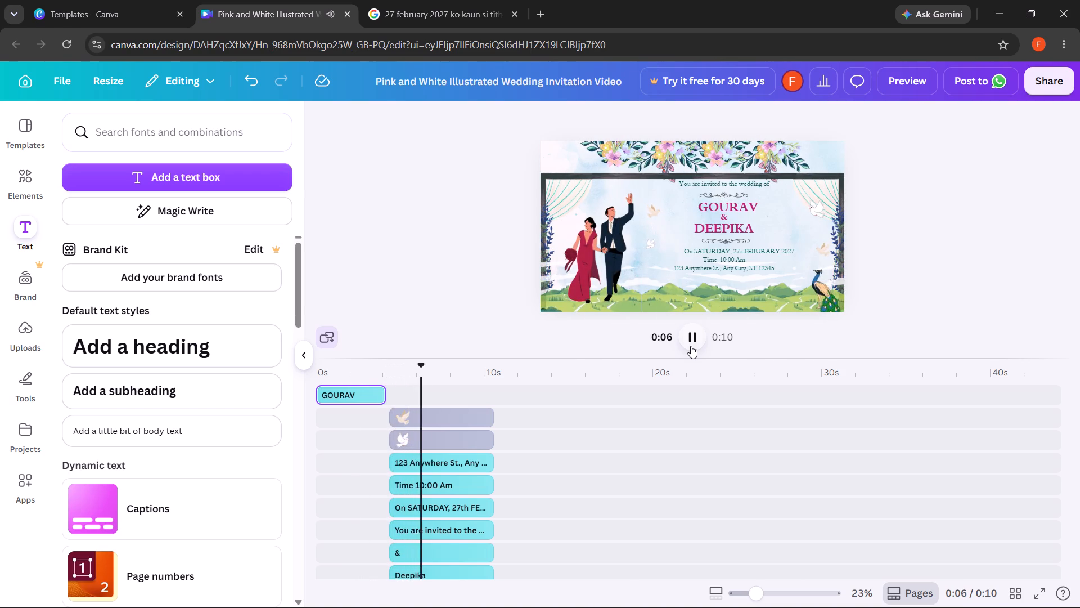
Move the grouped curtain frame up until its upper edge lines up with the top of the scene.
{"action": "left_click_drag", "start_coordinate": [688, 268], "coordinate": [688, 260]}
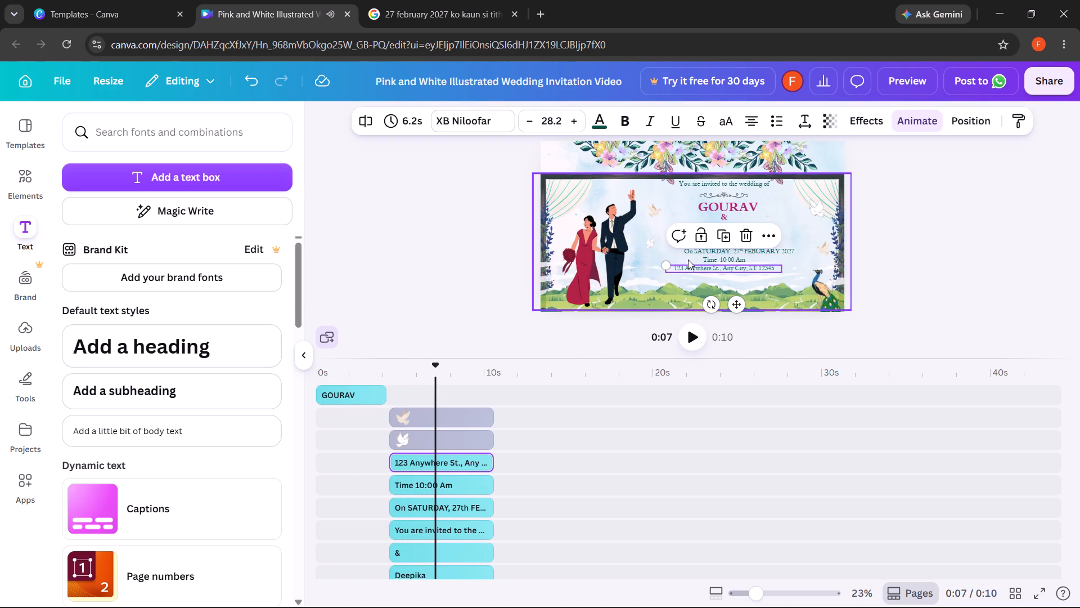
{"action": "left_click_drag", "start_coordinate": [671, 192], "coordinate": [671, 182]}
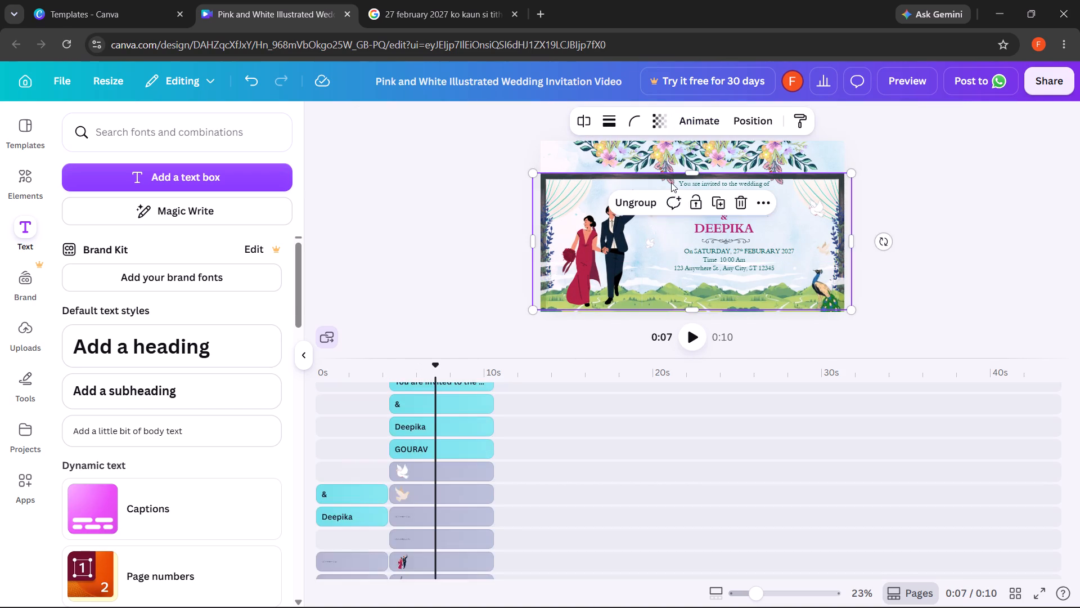
{"action": "left_click_drag", "start_coordinate": [671, 182], "coordinate": [668, 155]}
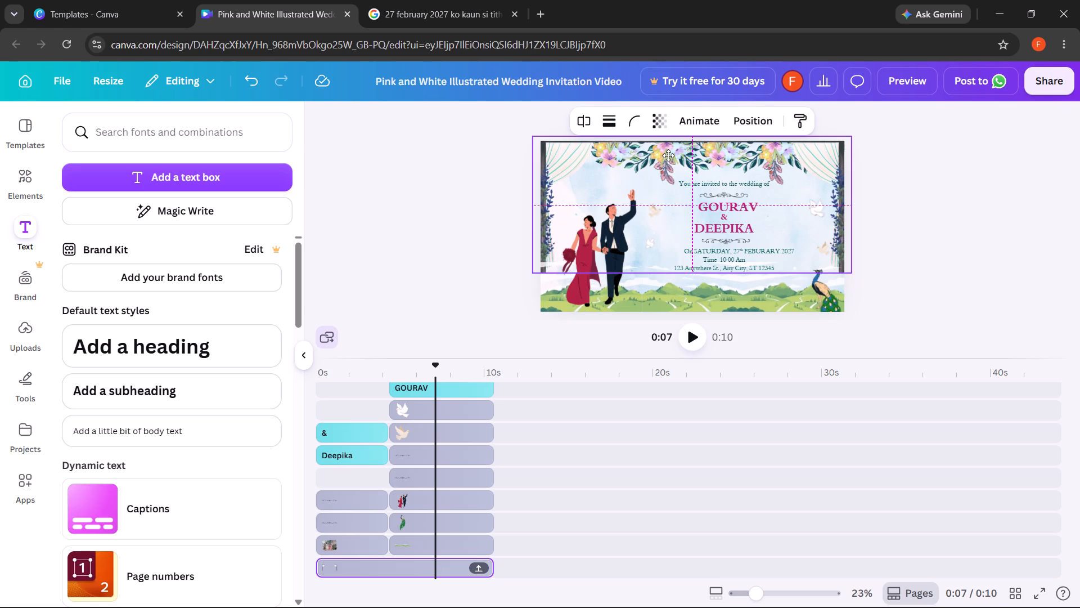
{"action": "left_click_drag", "start_coordinate": [668, 155], "coordinate": [671, 158]}
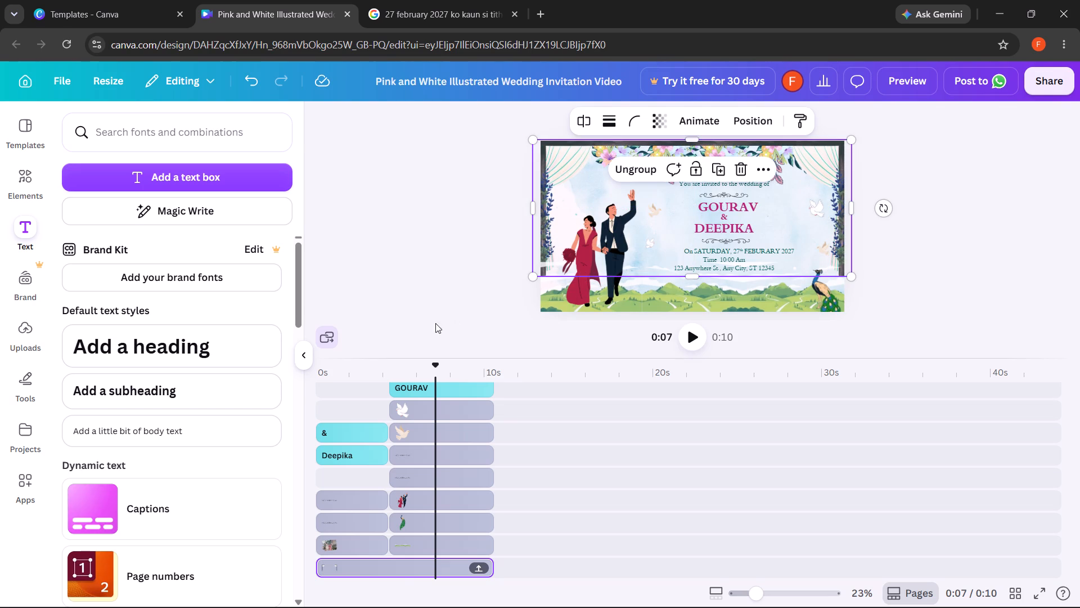
Play the whole video from the start to review both scenes.
{"action": "left_click", "coordinate": [319, 393]}
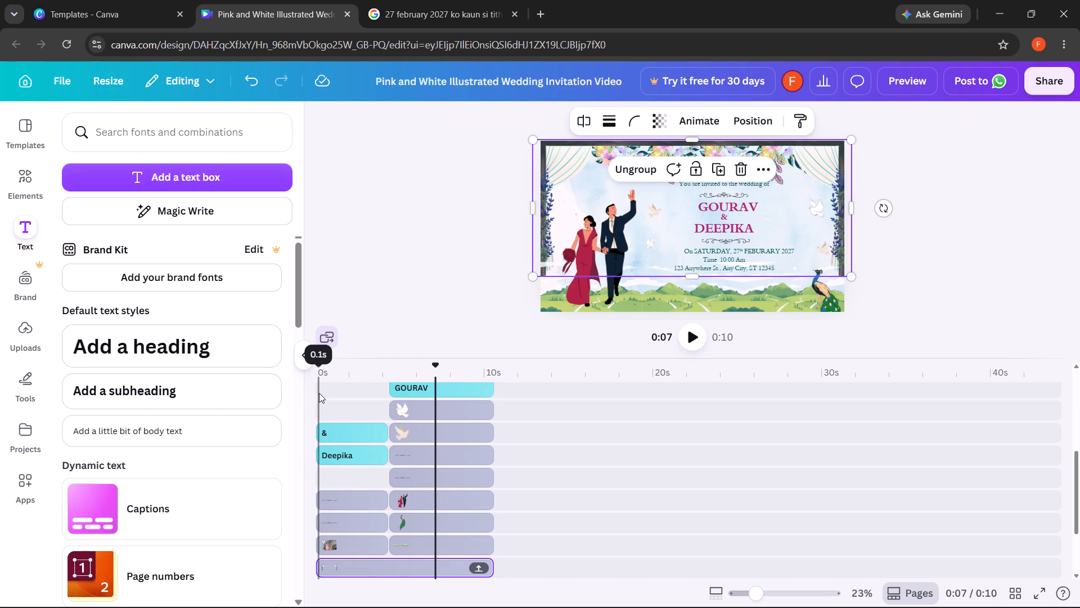
{"action": "left_click", "coordinate": [692, 329]}
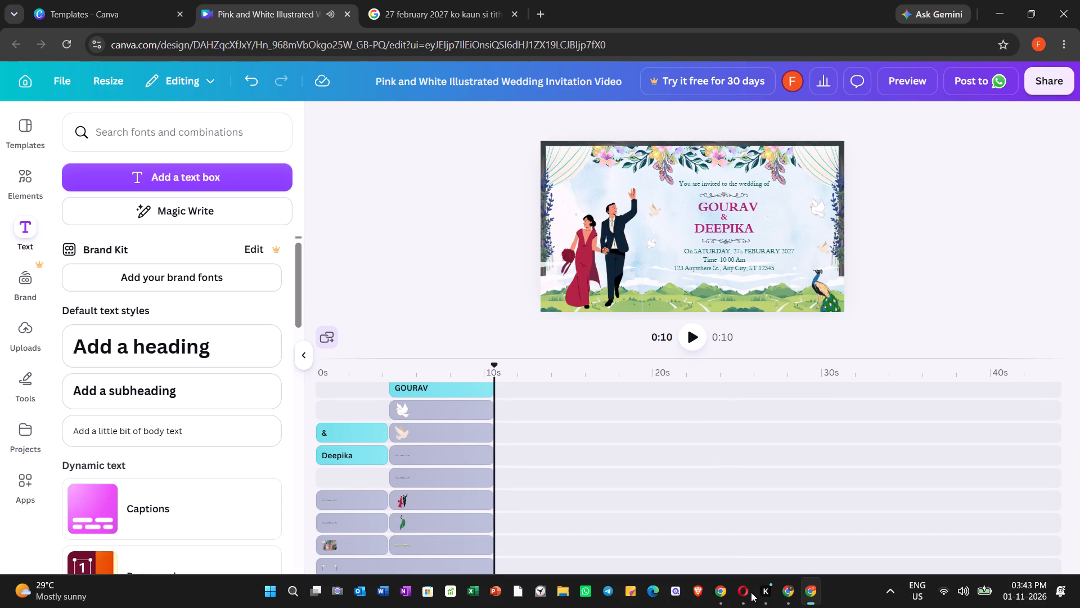
Play the wedding invitation video through both scenes again to review the finished design.
{"action": "left_click_drag", "start_coordinate": [754, 597], "coordinate": [776, 597]}
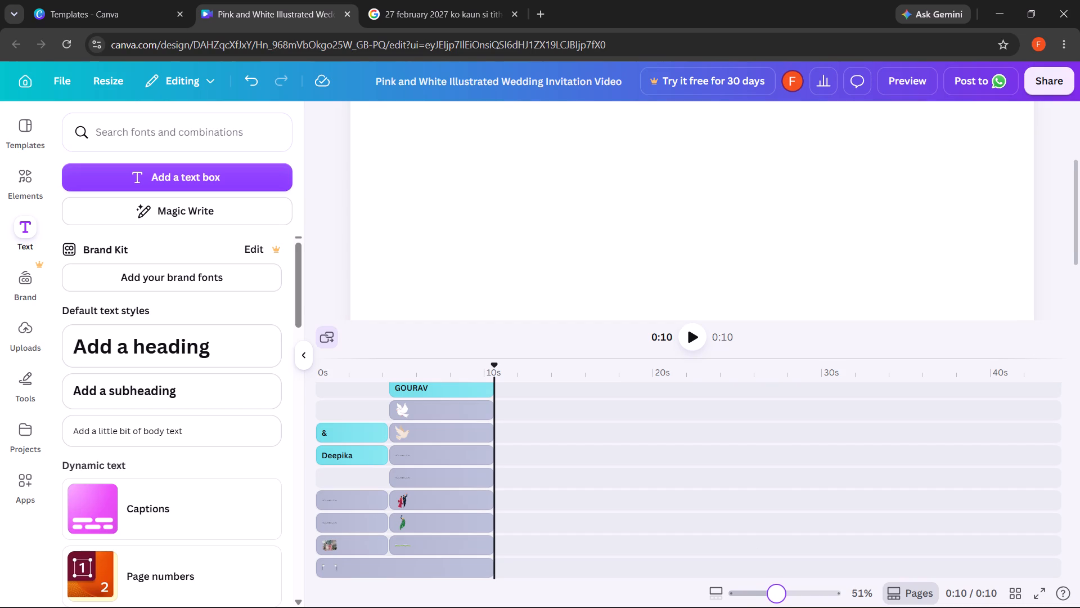
{"action": "left_click_drag", "start_coordinate": [776, 597], "coordinate": [777, 596]}
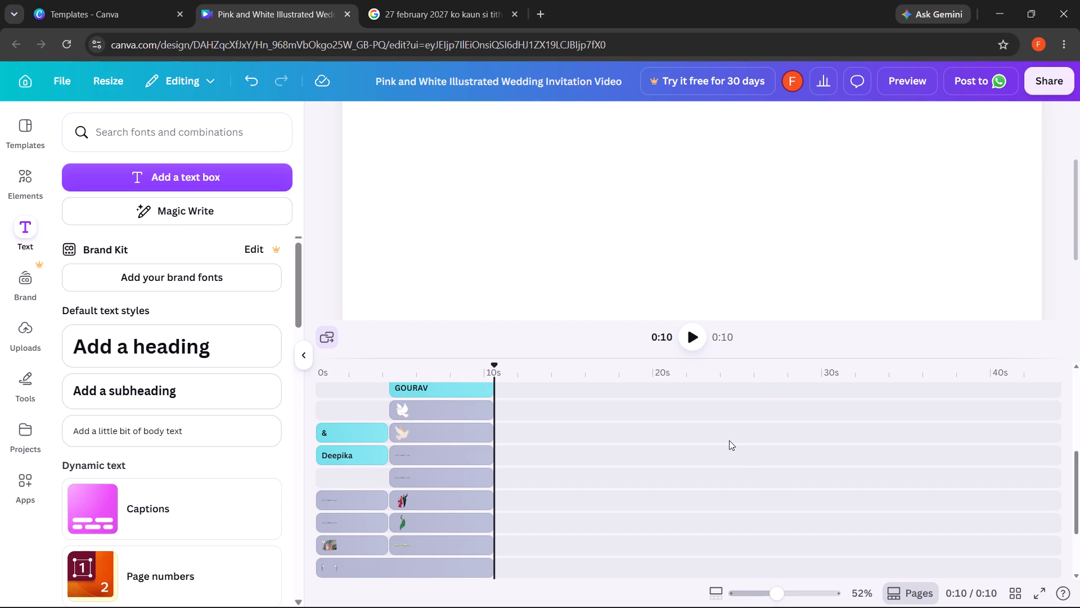
{"action": "scroll", "coordinate": [730, 440], "scroll_direction": "up", "scroll_amount": 4}
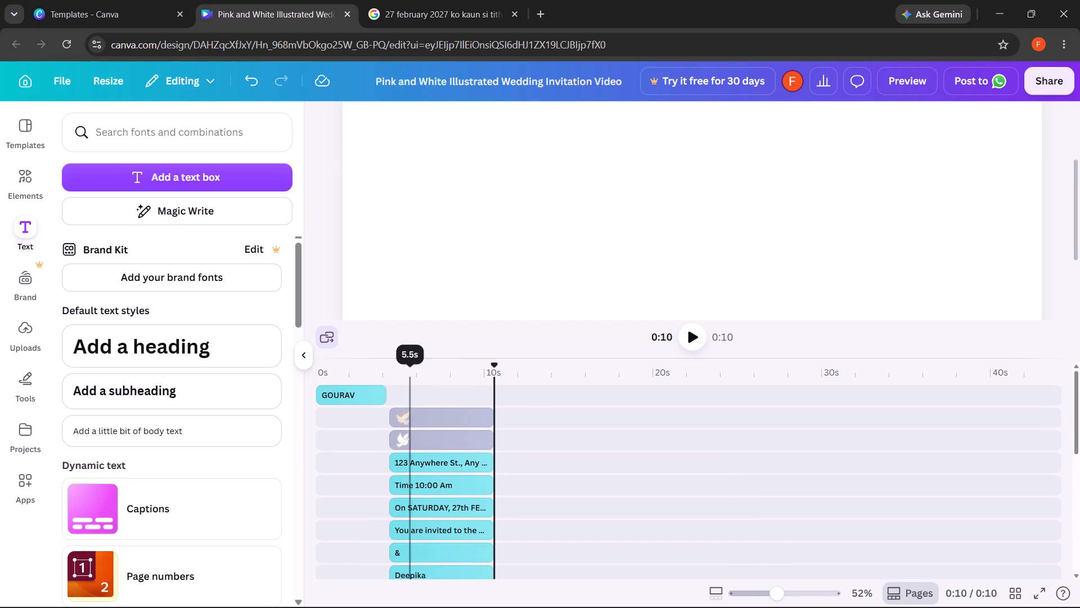
{"action": "left_click", "coordinate": [693, 340]}
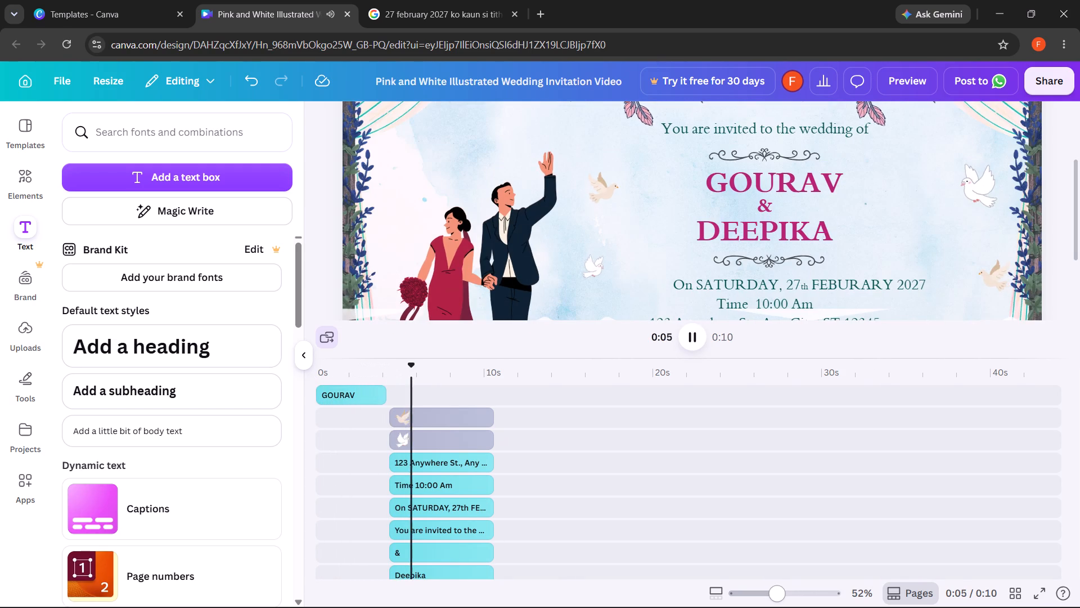
{"action": "left_click_drag", "start_coordinate": [782, 593], "coordinate": [773, 594]}
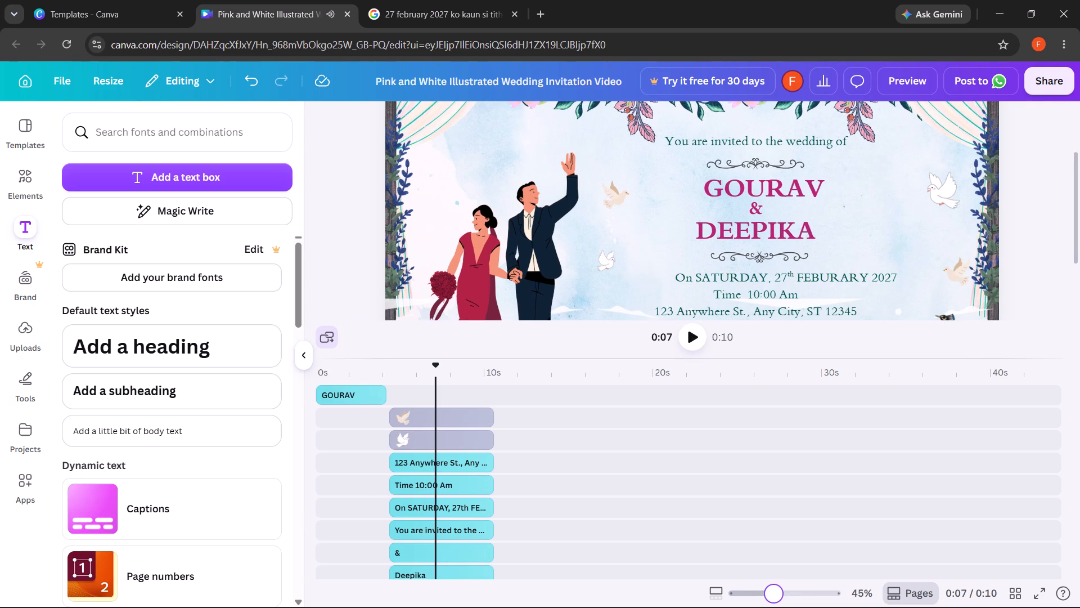
{"action": "left_click_drag", "start_coordinate": [773, 594], "coordinate": [762, 596]}
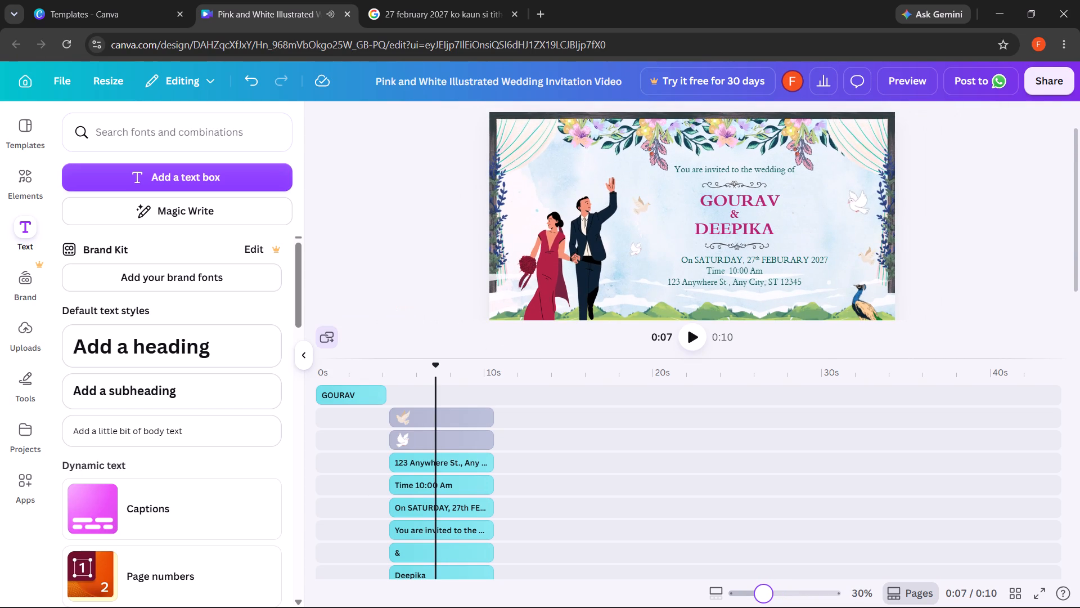
{"action": "left_click_drag", "start_coordinate": [762, 596], "coordinate": [764, 596]}
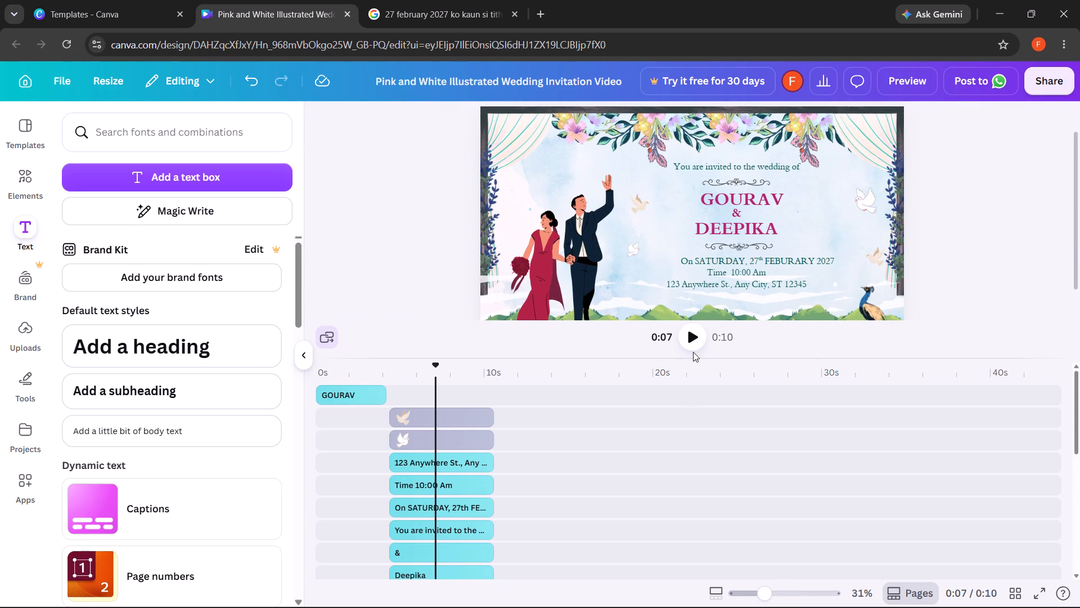
{"action": "left_click", "coordinate": [692, 338]}
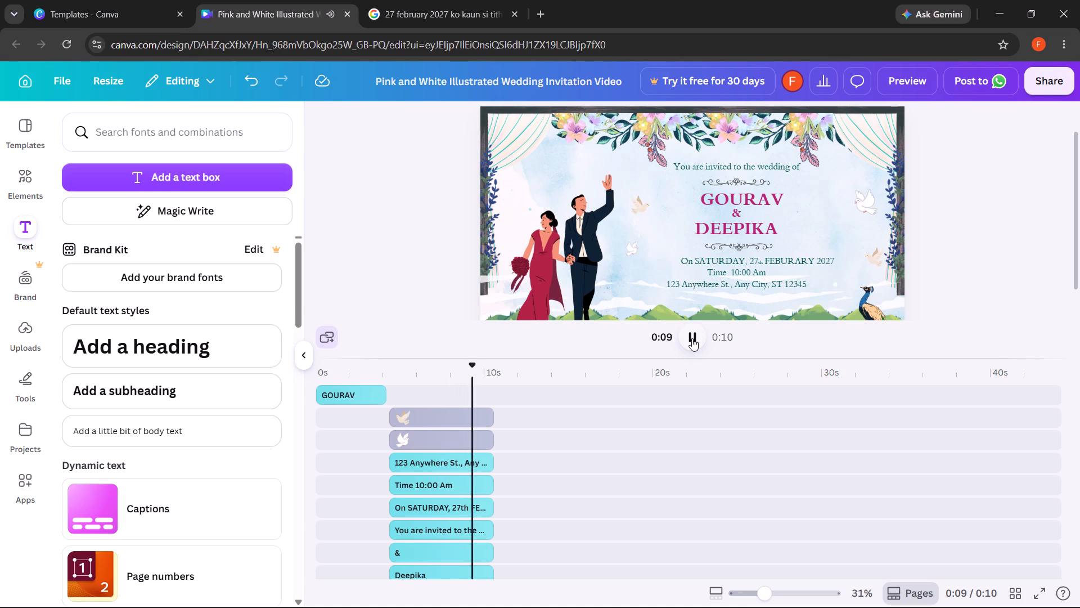
{"action": "left_click", "coordinate": [692, 338]}
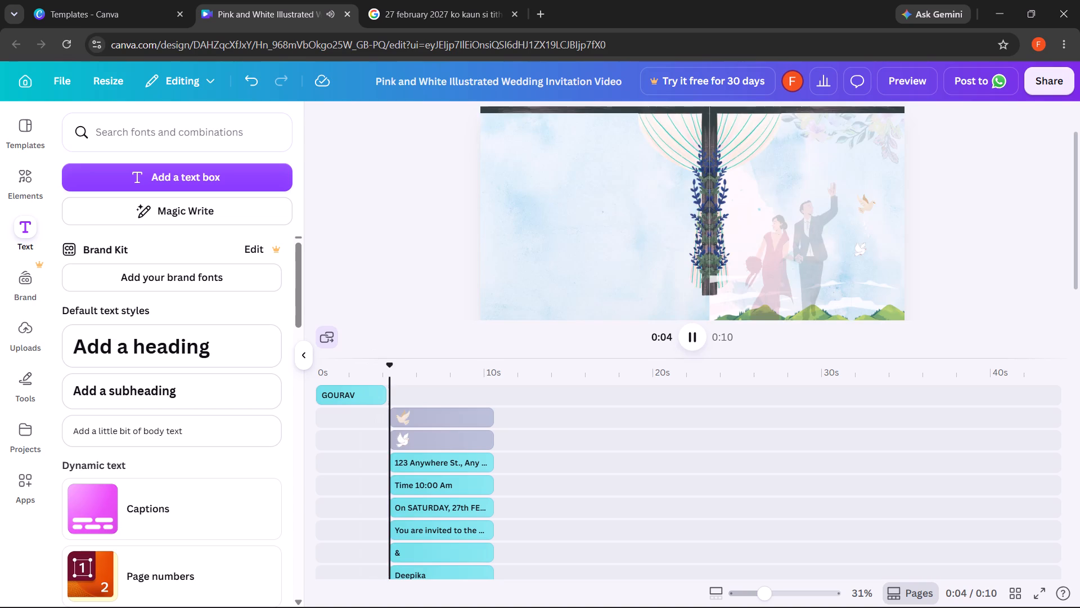
{"action": "left_click", "coordinate": [695, 342]}
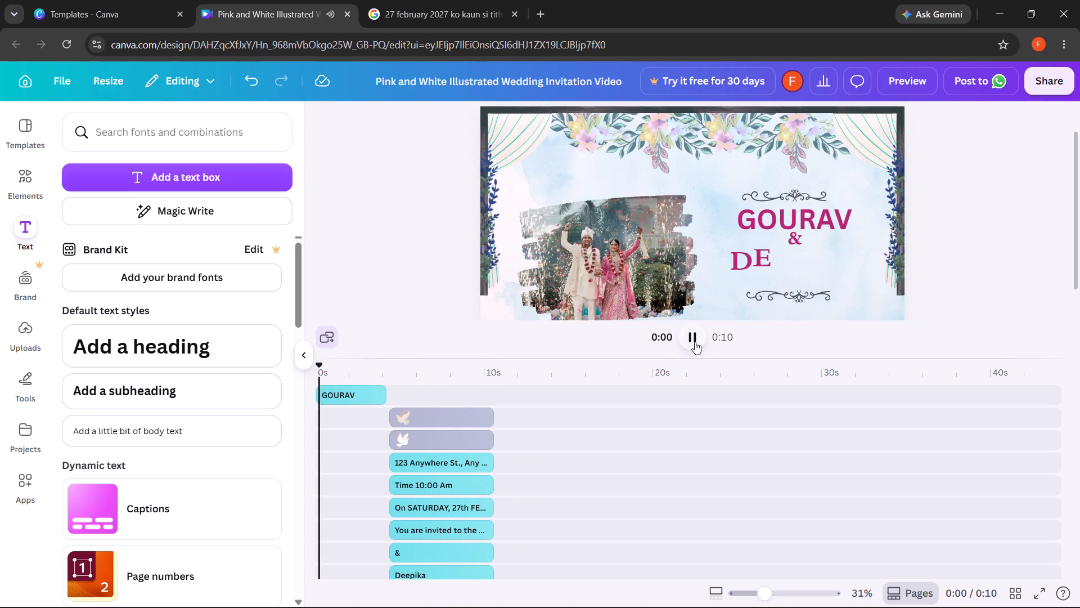
{"action": "left_click", "coordinate": [695, 342]}
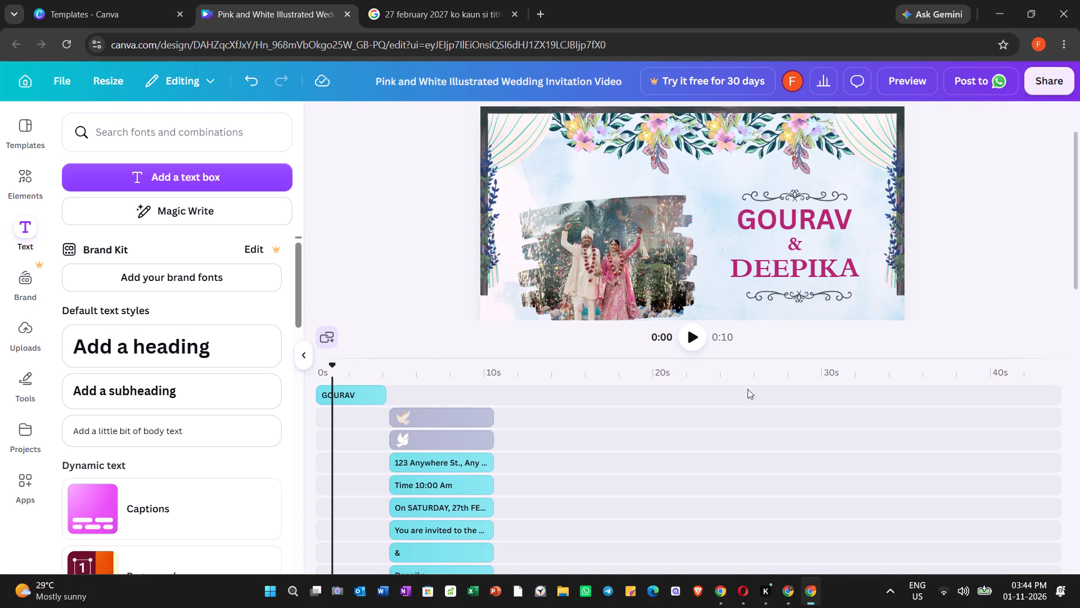
Close the wedding invitation video design and return to the Canva templates page.
{"action": "left_click", "coordinate": [349, 17]}
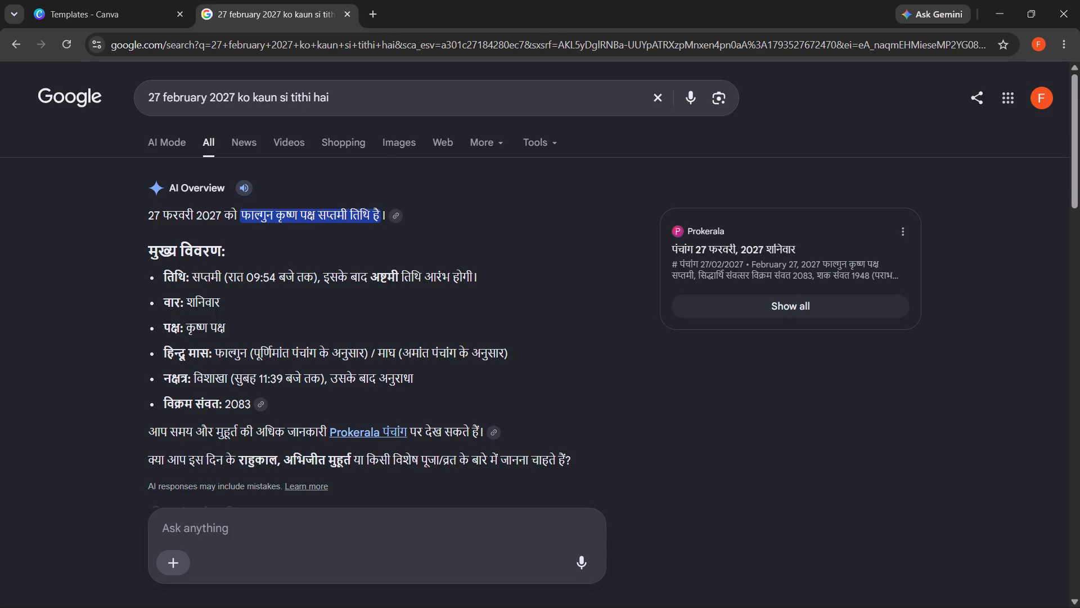
{"action": "left_click", "coordinate": [129, 2]}
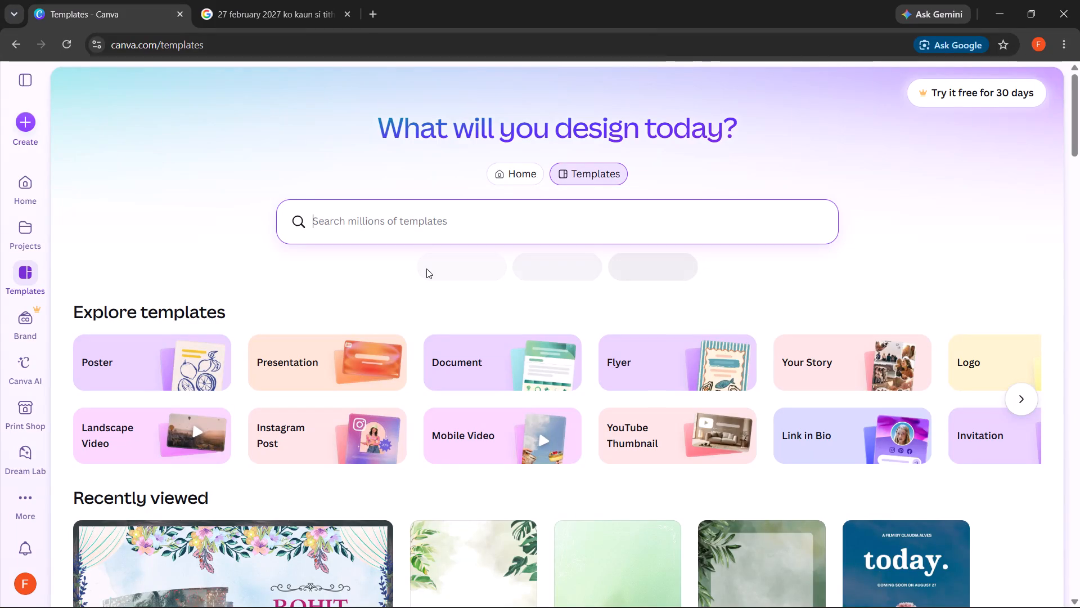
Browse the recommended, trending and suggested templates for another design to use.
{"action": "scroll", "coordinate": [544, 509], "scroll_direction": "down", "scroll_amount": 3}
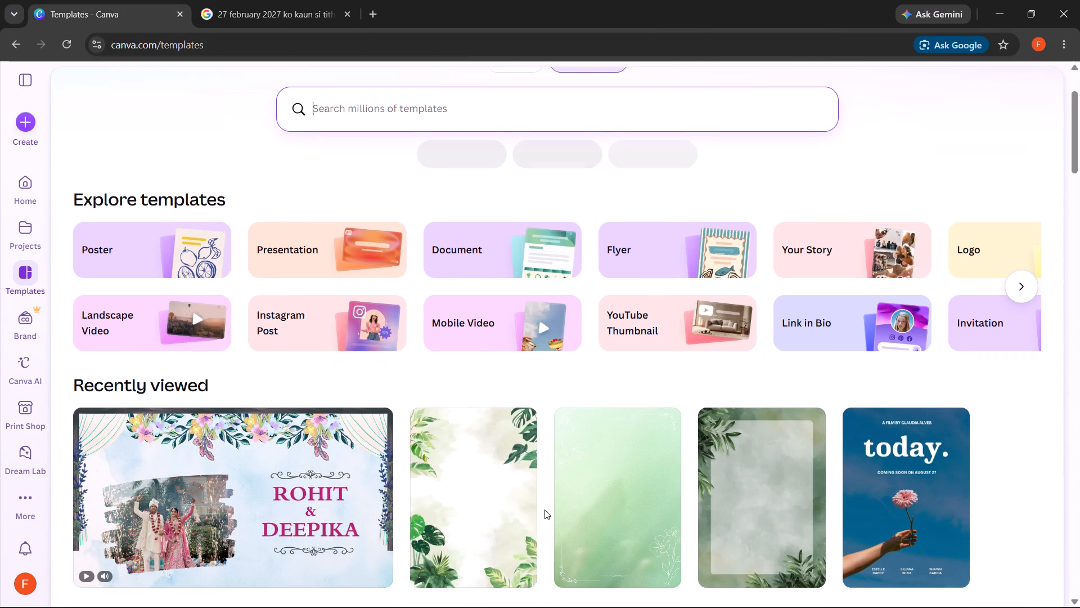
{"action": "scroll", "coordinate": [544, 509], "scroll_direction": "down", "scroll_amount": 4}
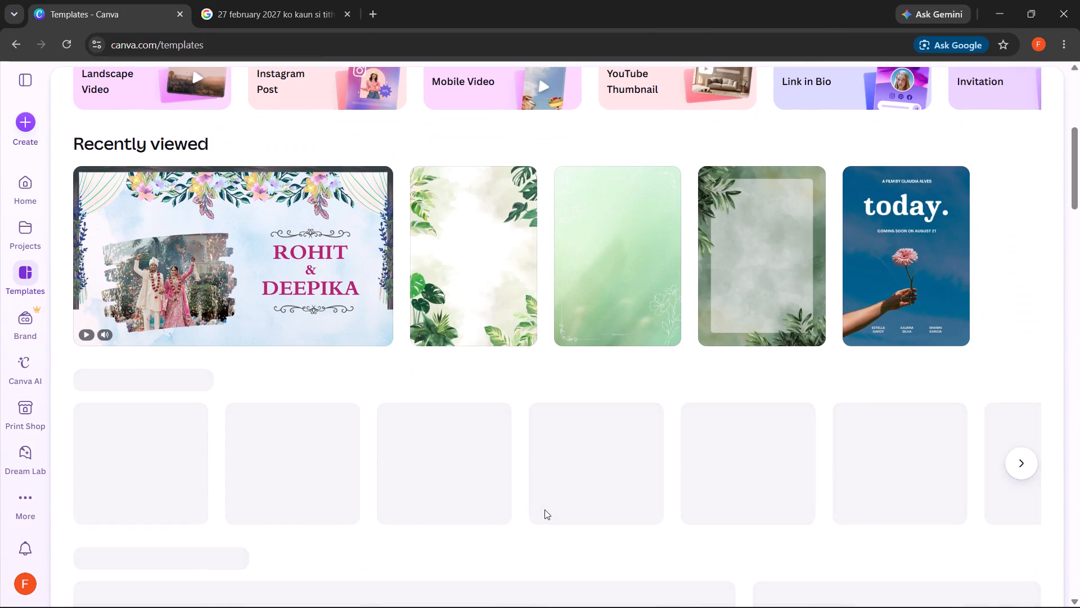
{"action": "scroll", "coordinate": [544, 509], "scroll_direction": "down", "scroll_amount": 1}
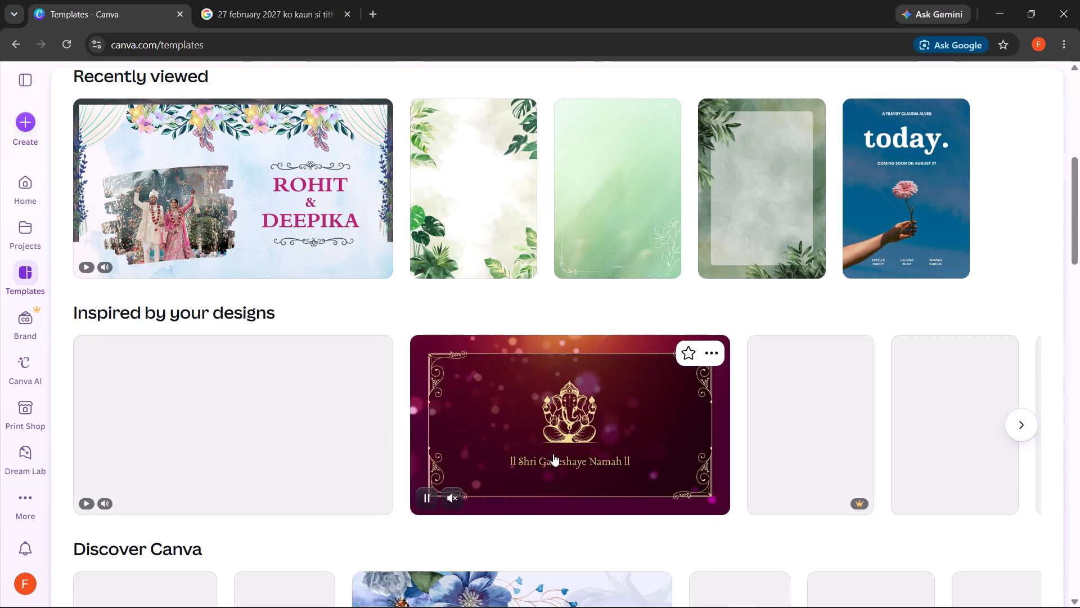
{"action": "scroll", "coordinate": [553, 454], "scroll_direction": "down", "scroll_amount": 2}
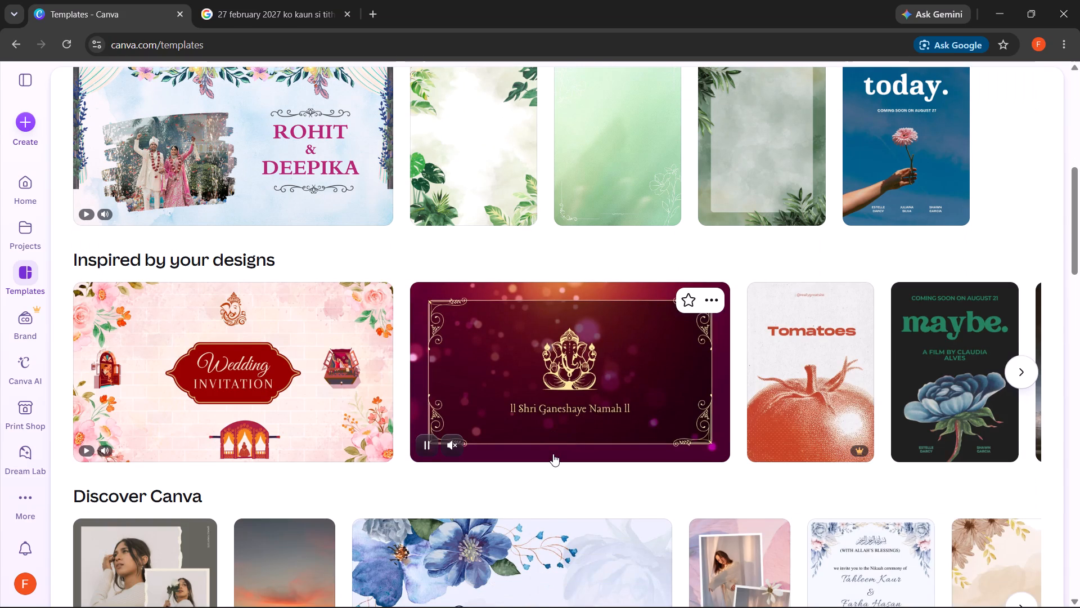
{"action": "scroll", "coordinate": [553, 454], "scroll_direction": "down", "scroll_amount": 1}
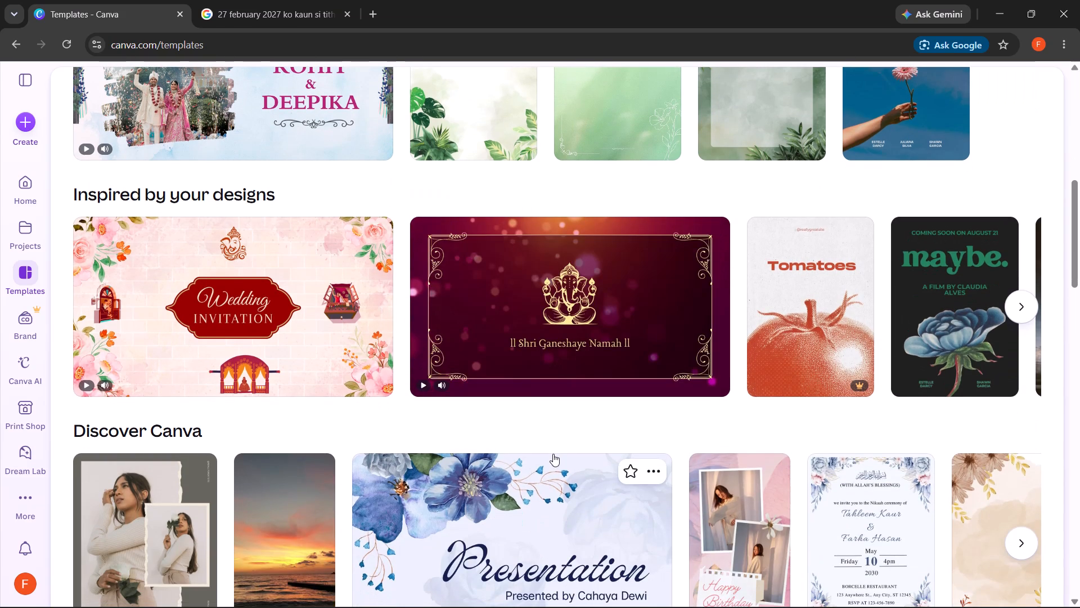
{"action": "scroll", "coordinate": [553, 454], "scroll_direction": "down", "scroll_amount": 1}
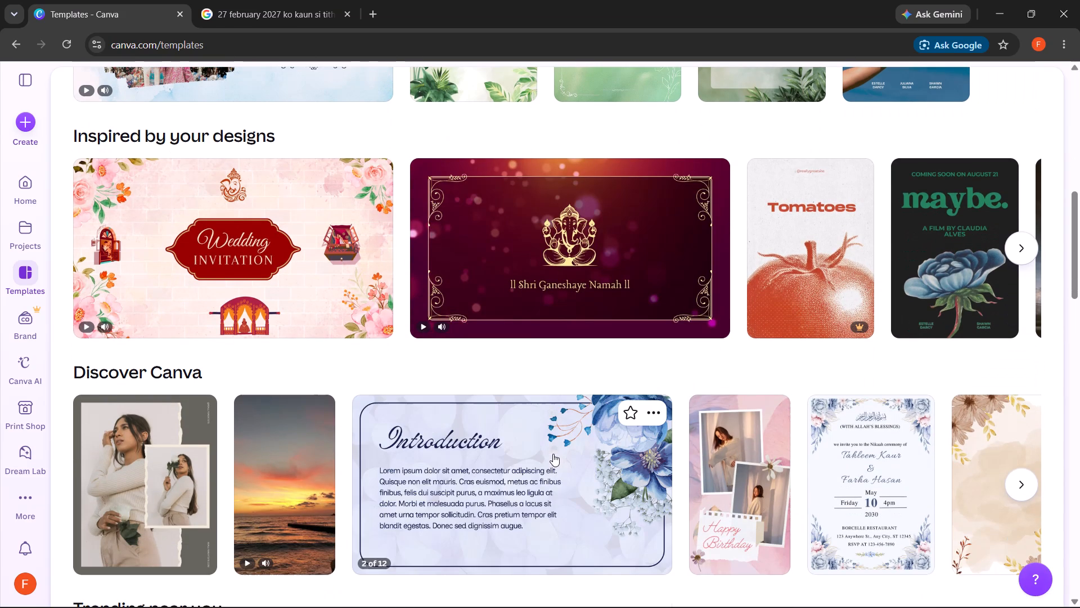
{"action": "scroll", "coordinate": [551, 426], "scroll_direction": "down", "scroll_amount": 3}
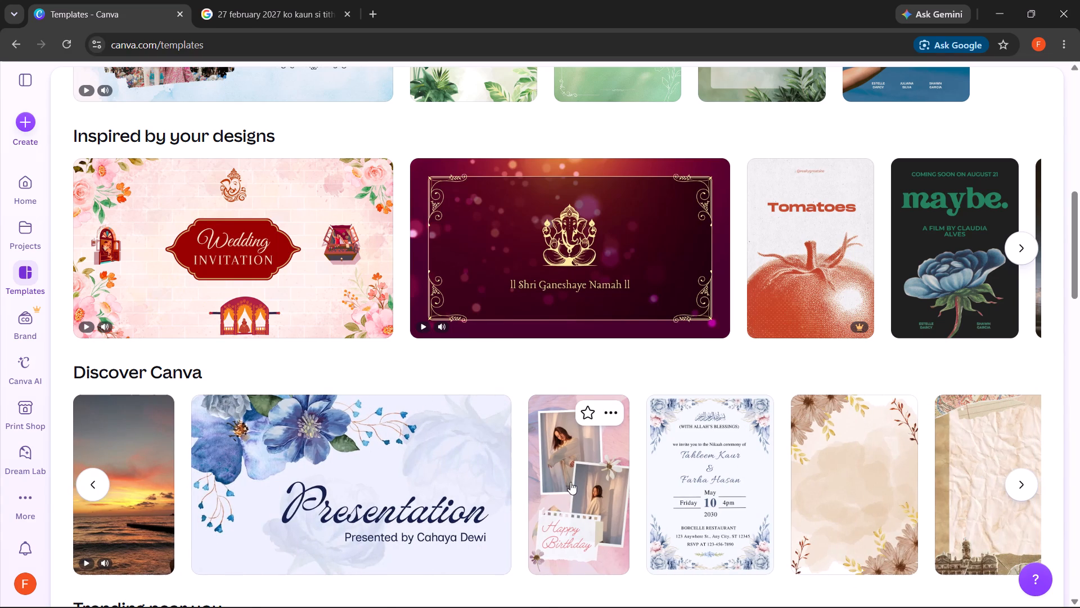
{"action": "scroll", "coordinate": [570, 482], "scroll_direction": "down", "scroll_amount": 6}
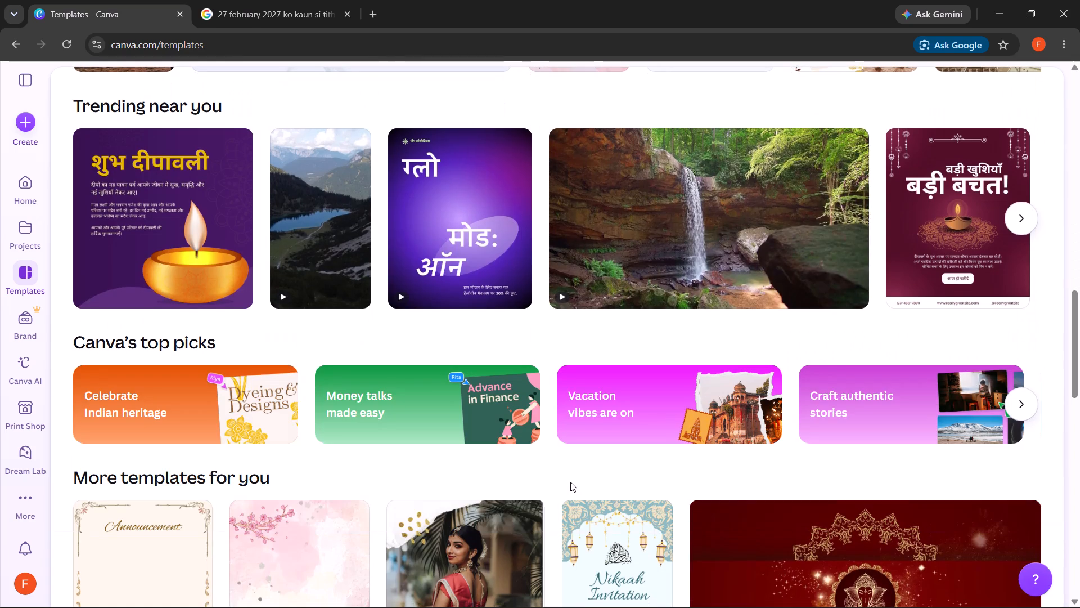
{"action": "scroll", "coordinate": [570, 482], "scroll_direction": "down", "scroll_amount": 4}
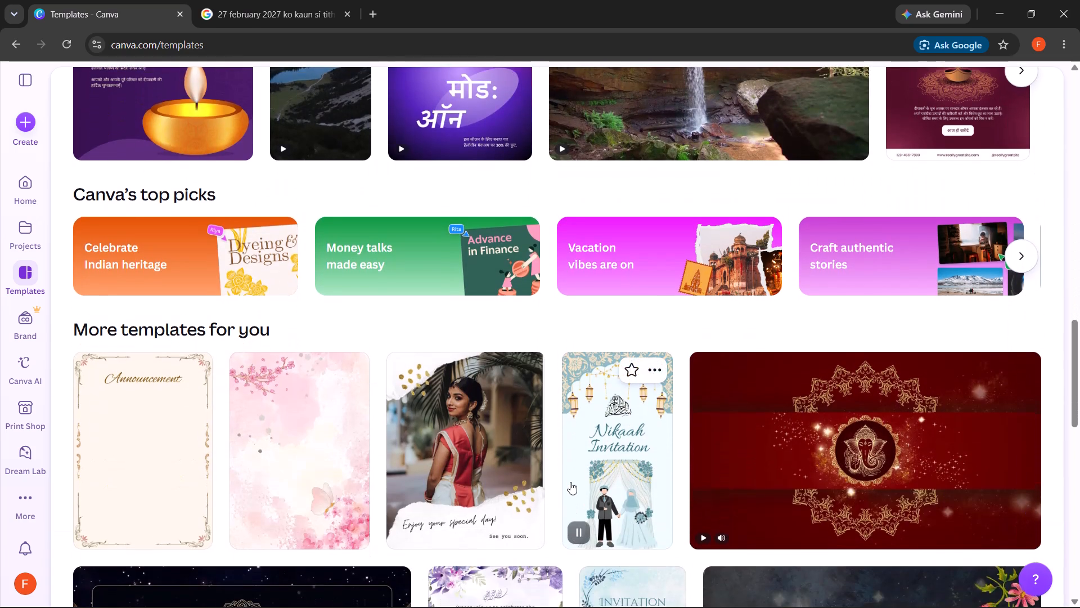
{"action": "scroll", "coordinate": [570, 482], "scroll_direction": "down", "scroll_amount": 5}
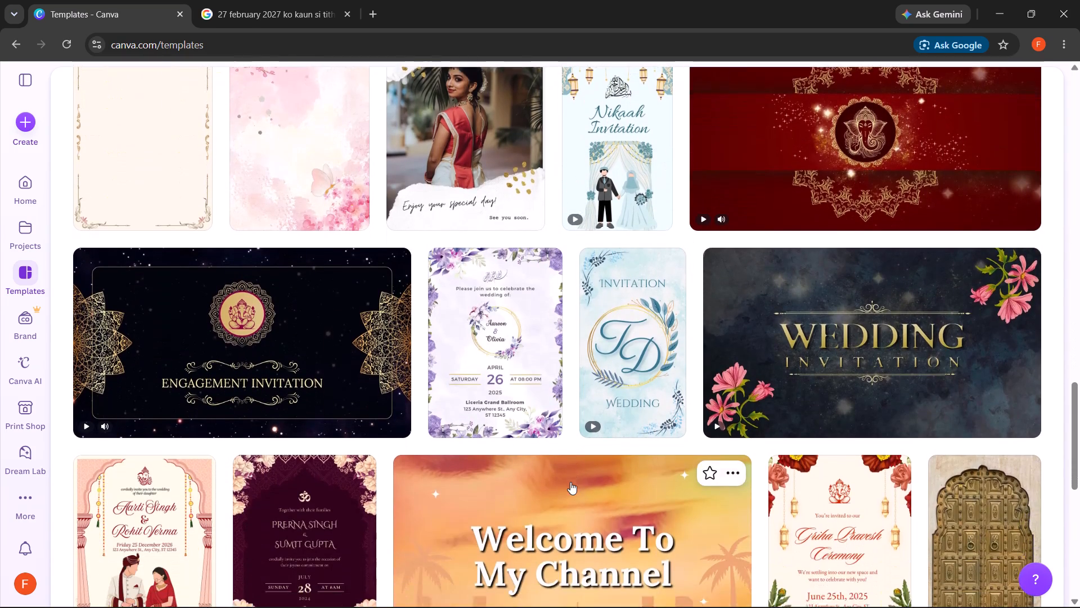
{"action": "scroll", "coordinate": [570, 482], "scroll_direction": "down", "scroll_amount": 6}
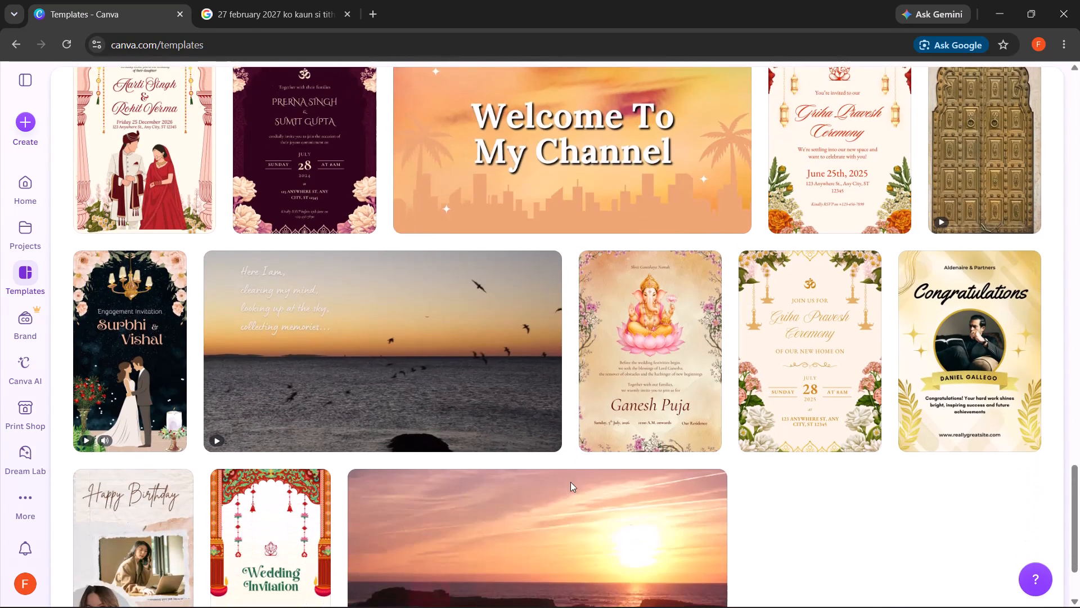
{"action": "scroll", "coordinate": [570, 482], "scroll_direction": "down", "scroll_amount": 3}
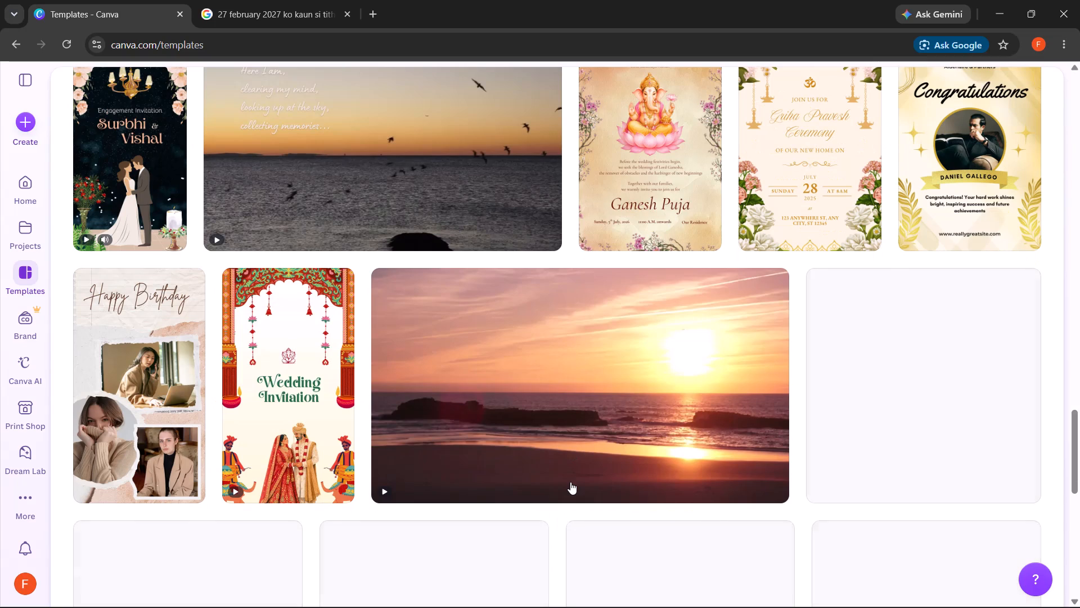
{"action": "scroll", "coordinate": [570, 482], "scroll_direction": "down", "scroll_amount": 5}
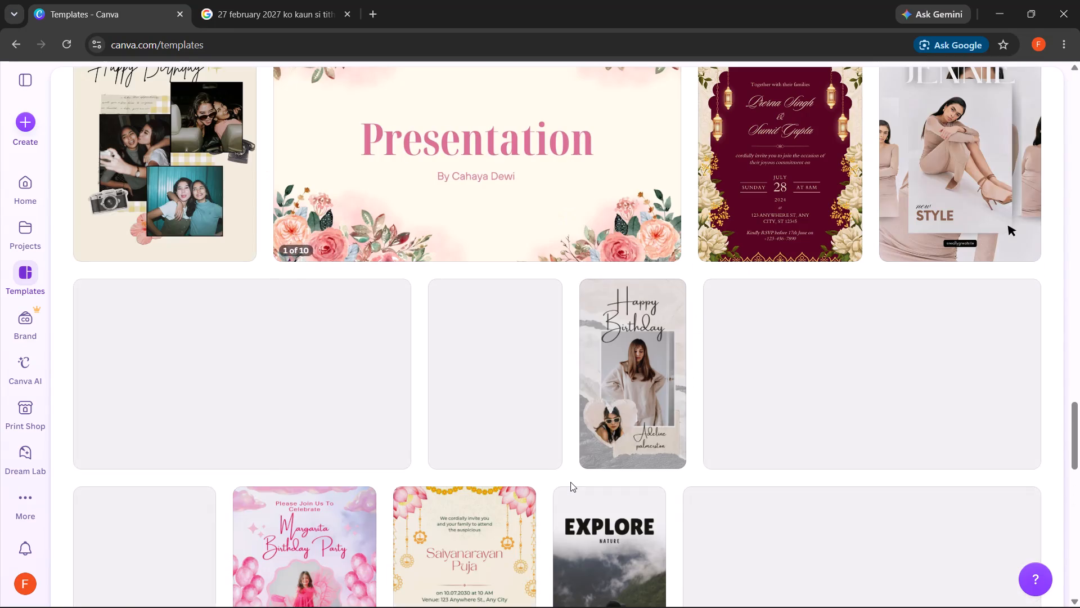
{"action": "scroll", "coordinate": [570, 482], "scroll_direction": "down", "scroll_amount": 3}
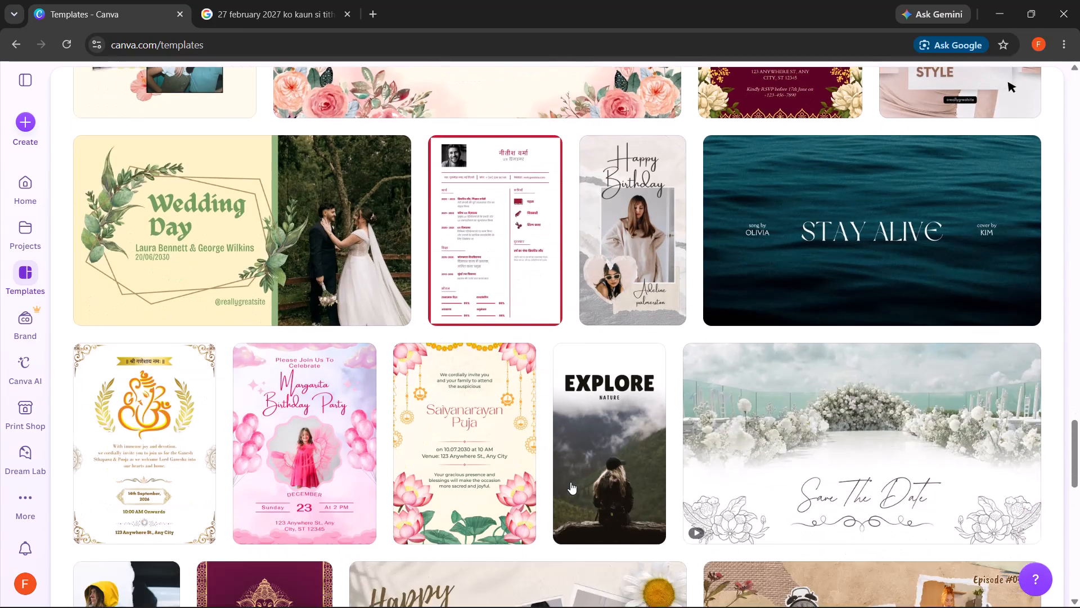
{"action": "scroll", "coordinate": [570, 482], "scroll_direction": "down", "scroll_amount": 4}
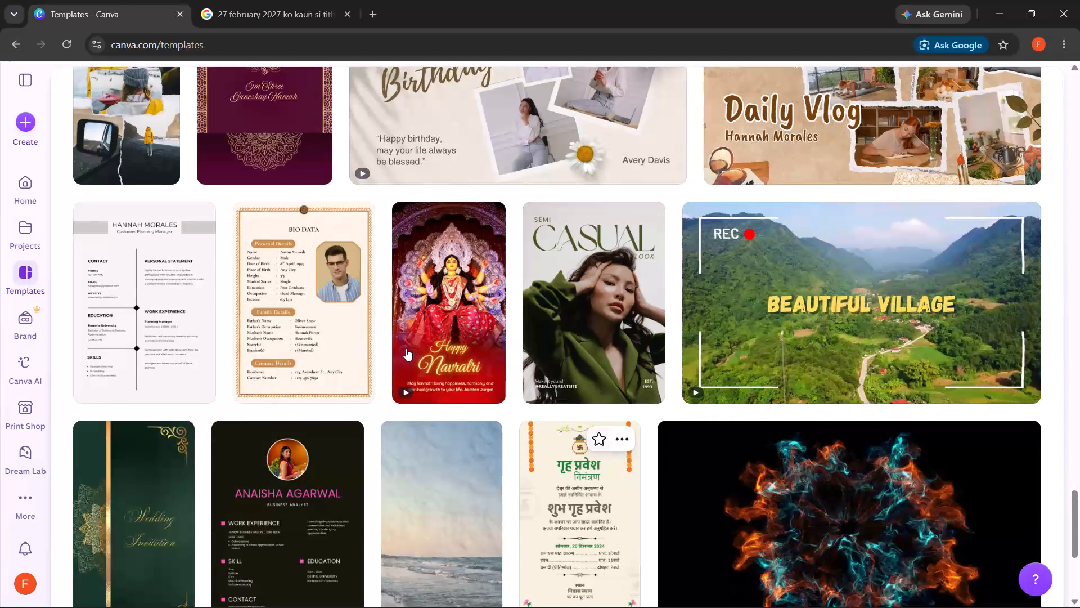
Open the preview of the "BIO DATA" template with the brown patterned border.
{"action": "left_click", "coordinate": [310, 348]}
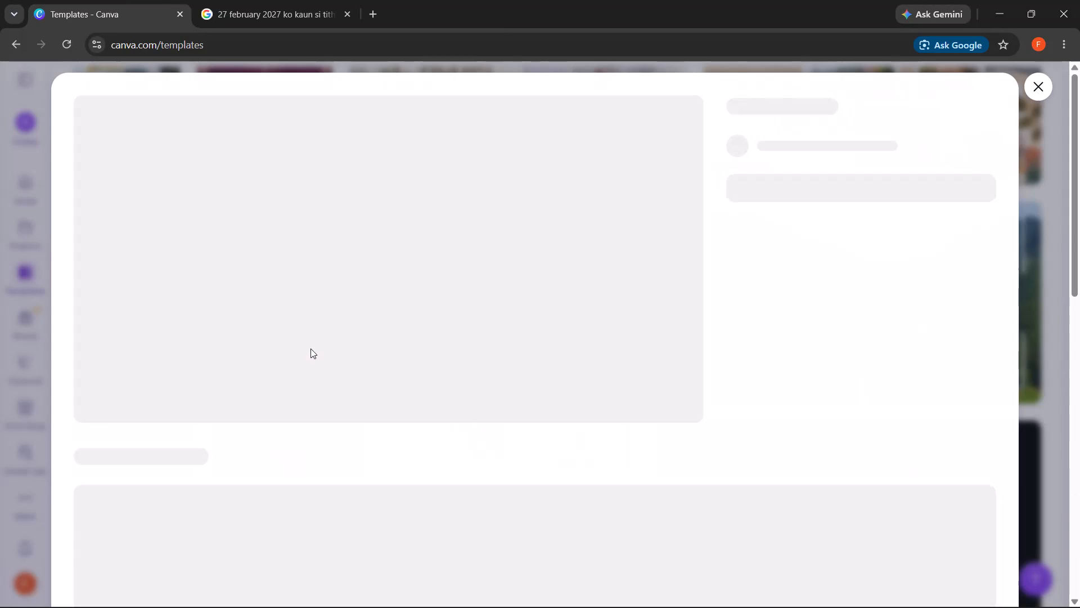